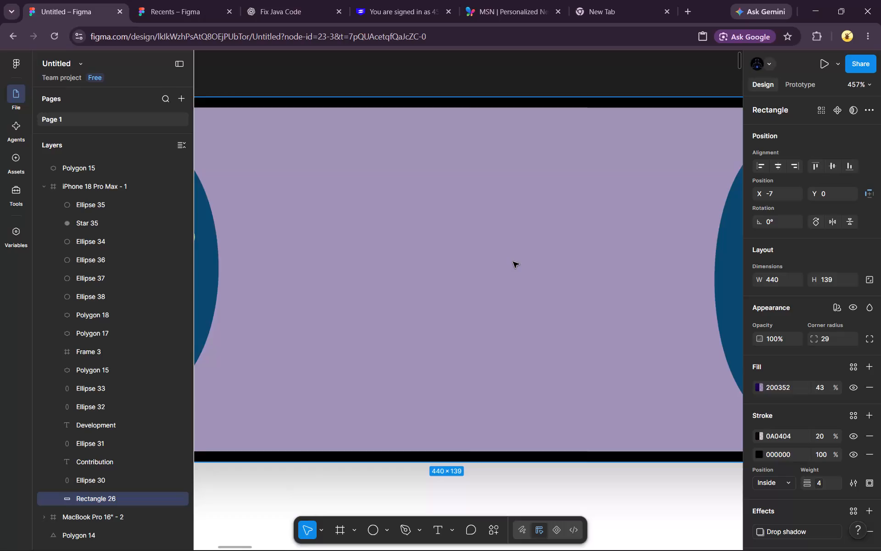
Draw a rectangle about 83 × 86 on the white area below the purple header, at about X 6, Y 152.
scroll(469, 441, down, 1)
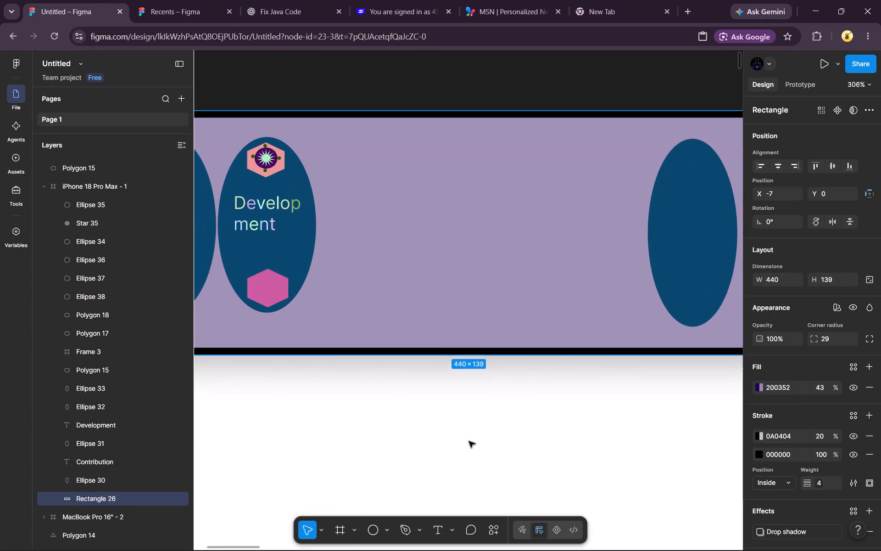
scroll(469, 441, down, 2)
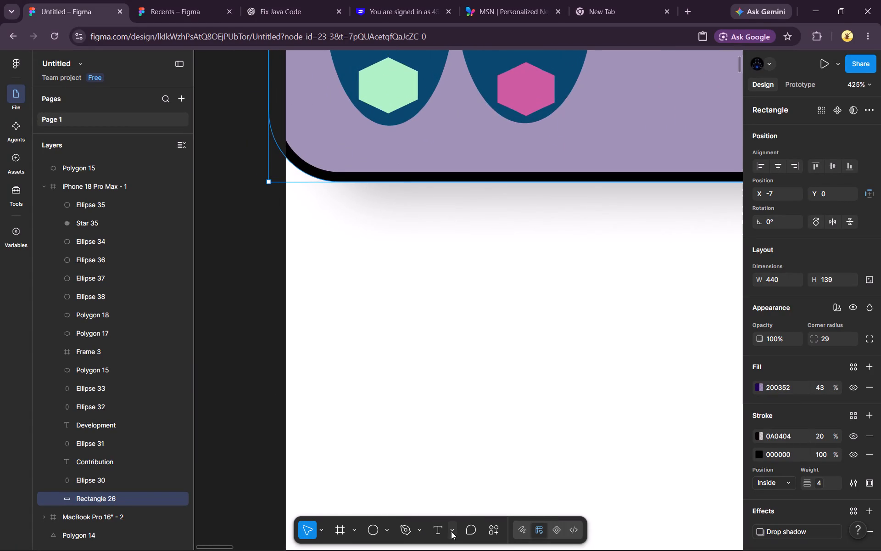
click(386, 531)
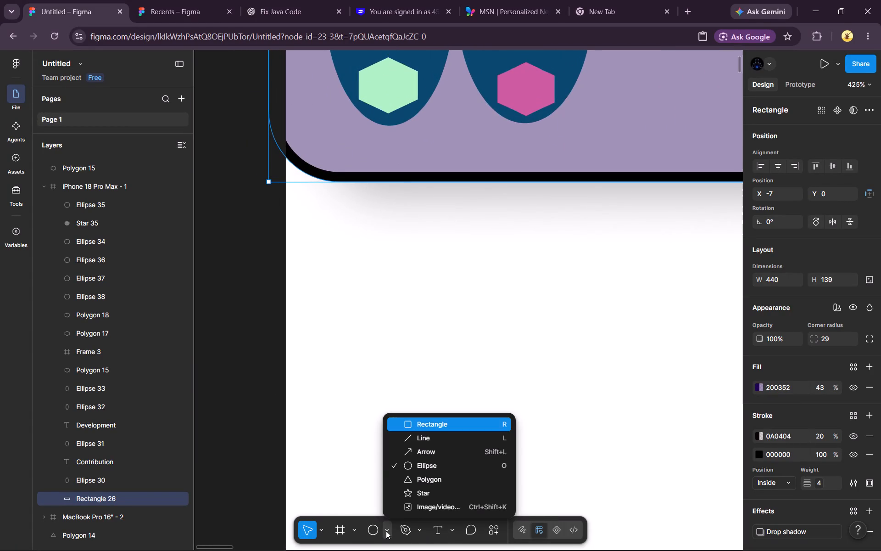
click(443, 422)
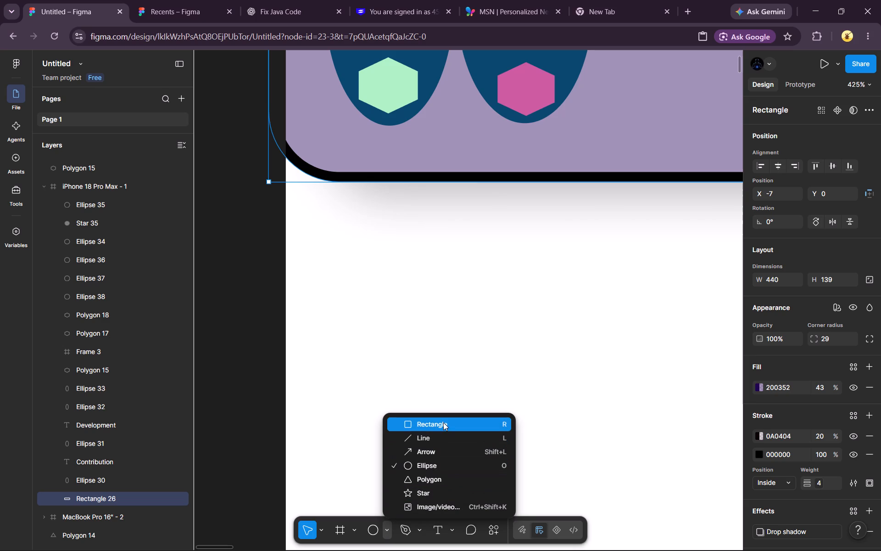
drag(327, 210, 529, 389)
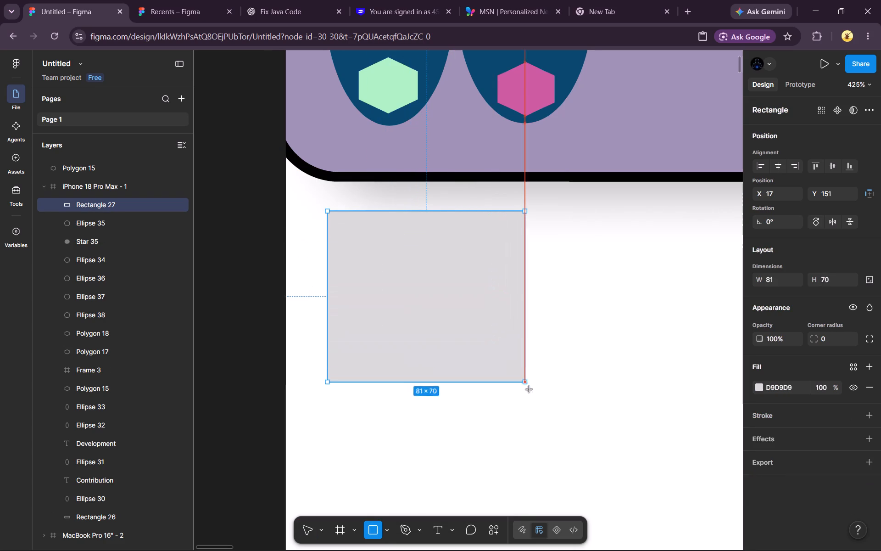
drag(529, 389, 530, 420)
drag(442, 347, 419, 353)
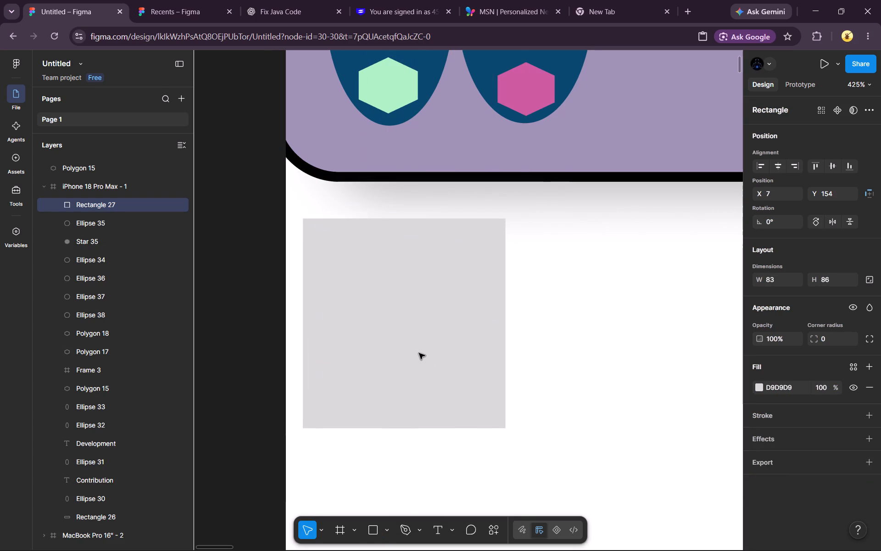
drag(419, 353, 417, 350)
Change the new rectangle's fill to the light mint green B7EED0.
click(759, 385)
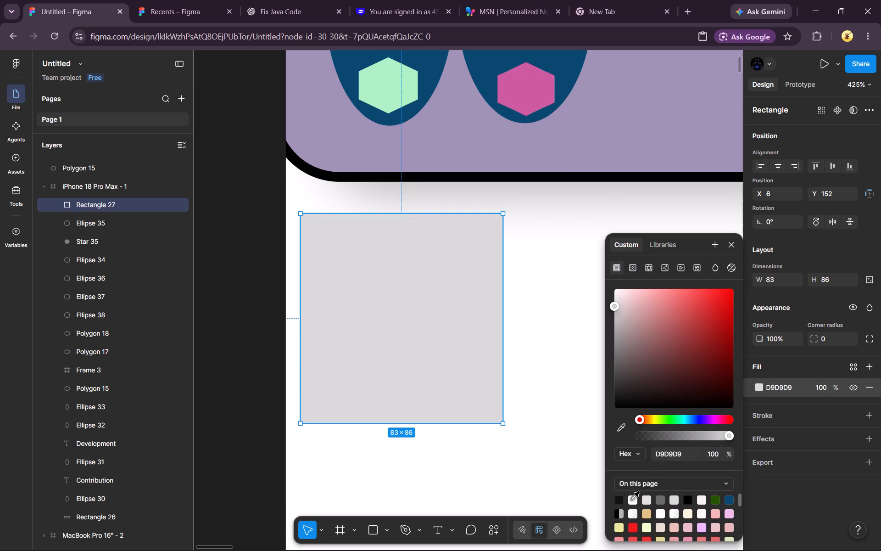
click(632, 500)
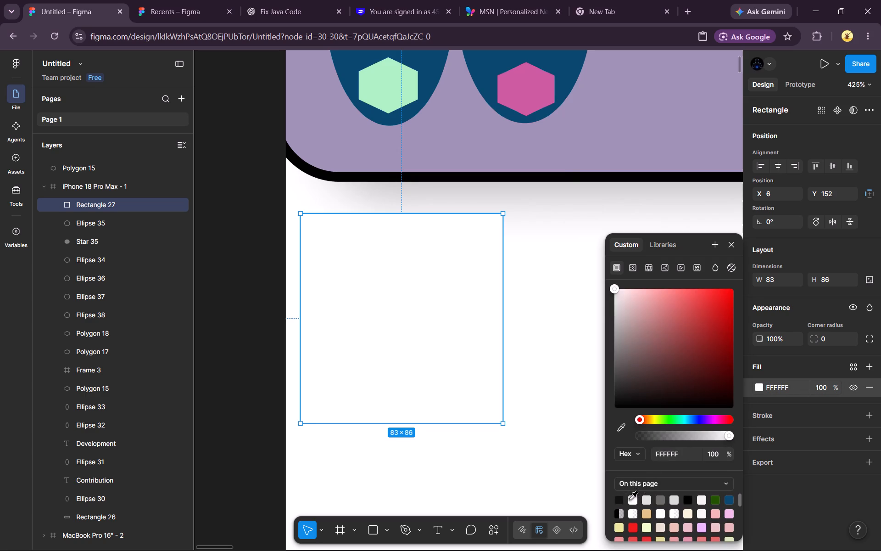
click(676, 414)
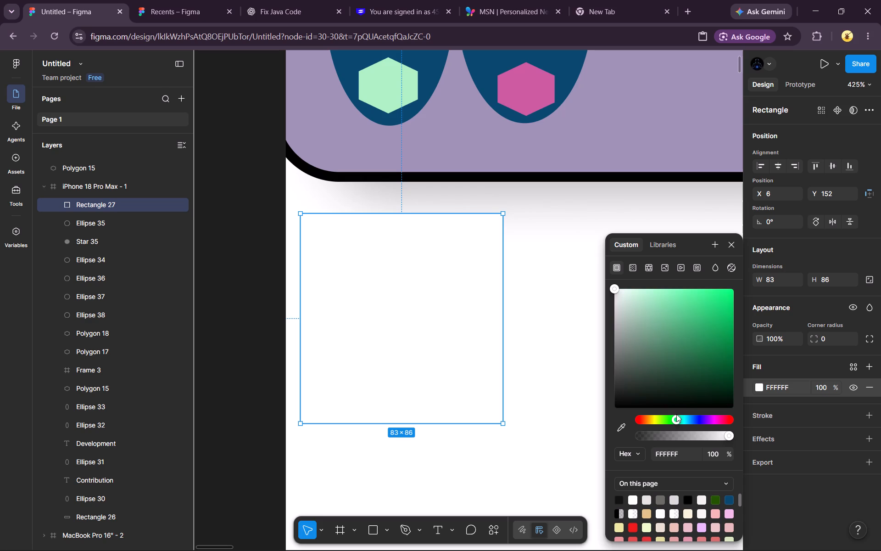
drag(671, 330, 650, 303)
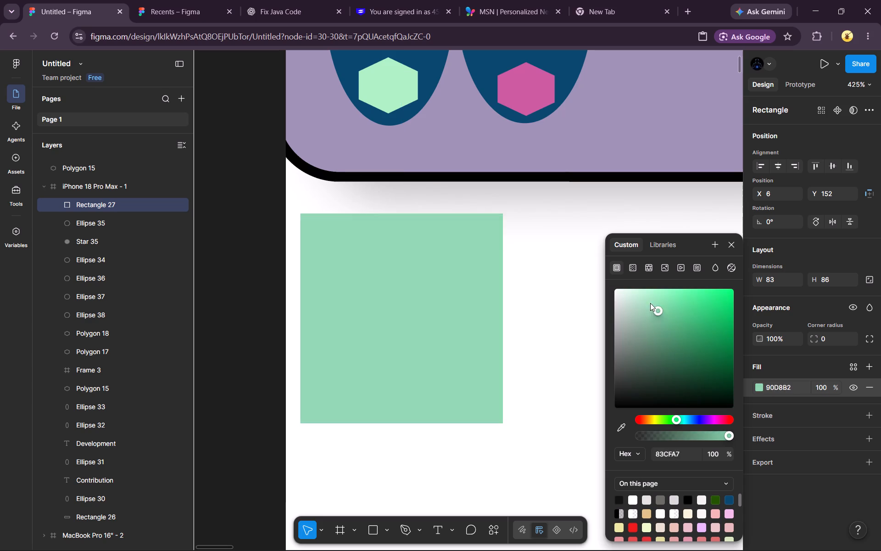
drag(650, 303, 642, 297)
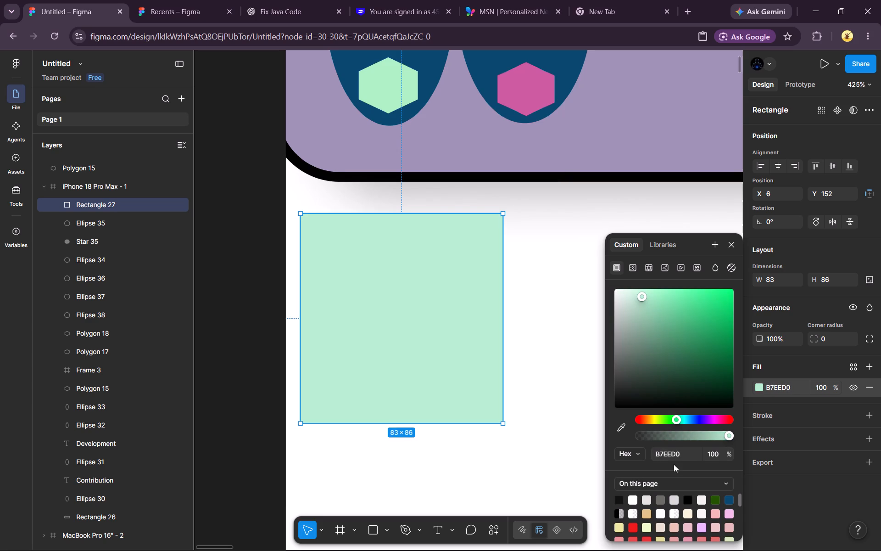
Add a Texture effect to the mint rectangle with size 6 and radius 21.
click(866, 438)
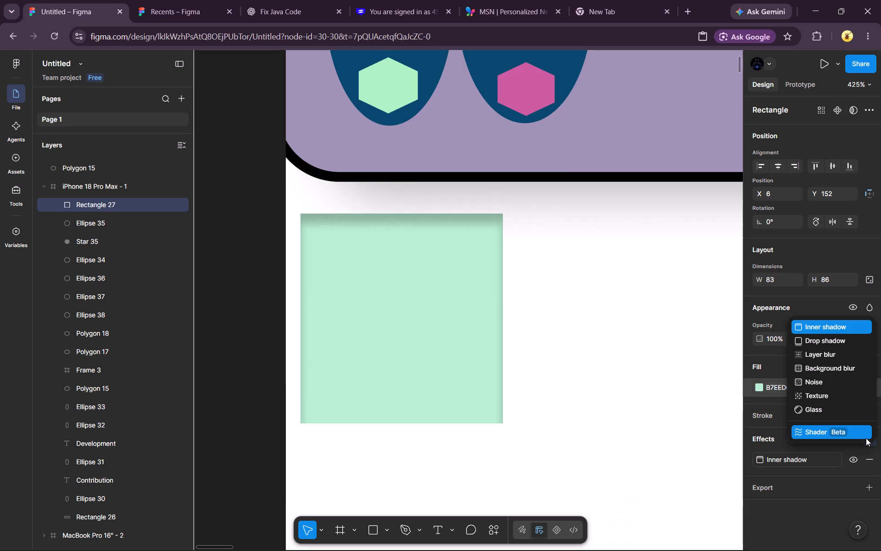
click(839, 389)
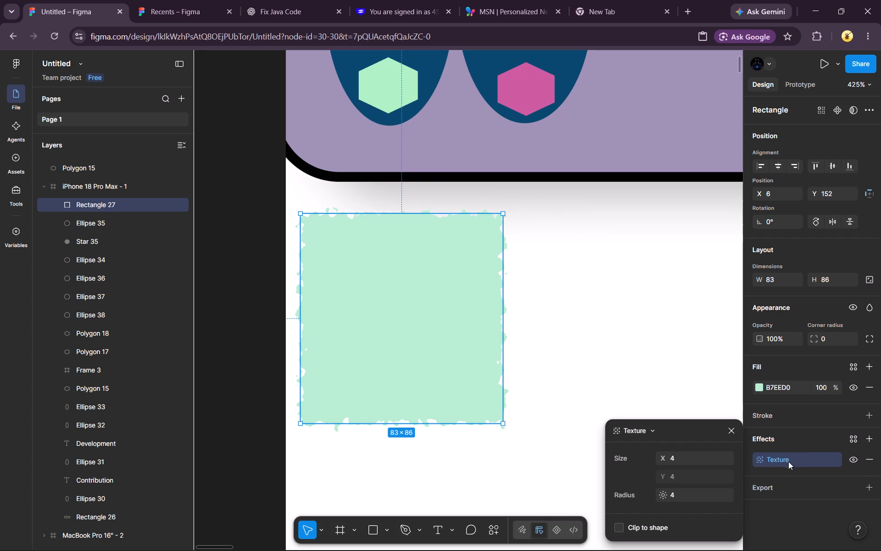
click(682, 459)
key(BackSpace)
key(6)
key(Return)
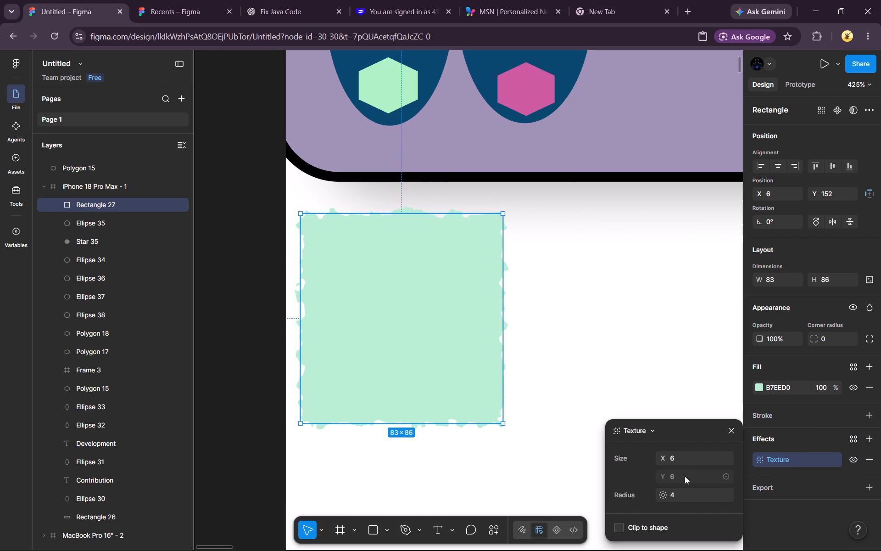
click(686, 498)
key(BackSpace)
key(2)
key(1)
key(Return)
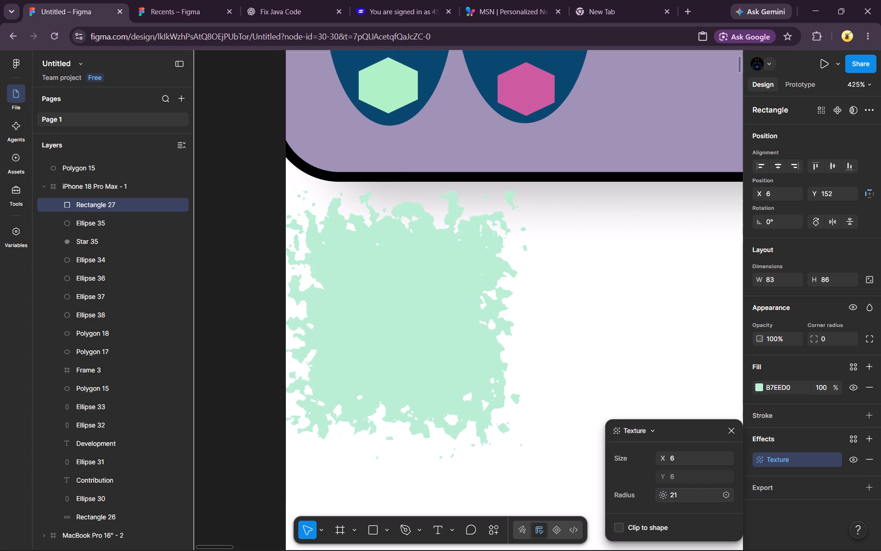
Move the textured rectangle slightly inward from the frame's edge, to about X 12, Y 150.
scroll(686, 498, down, 1)
scroll(442, 363, down, 1)
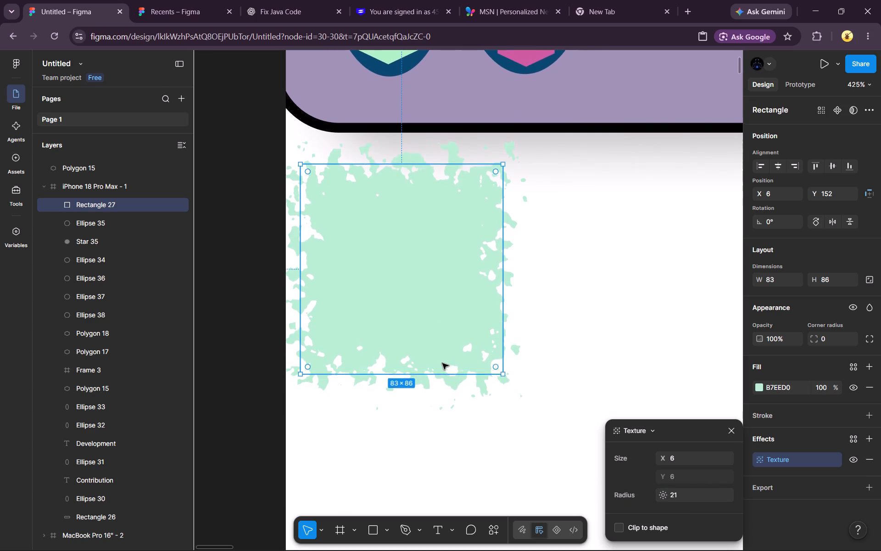
scroll(442, 363, down, 1)
drag(423, 287, 432, 276)
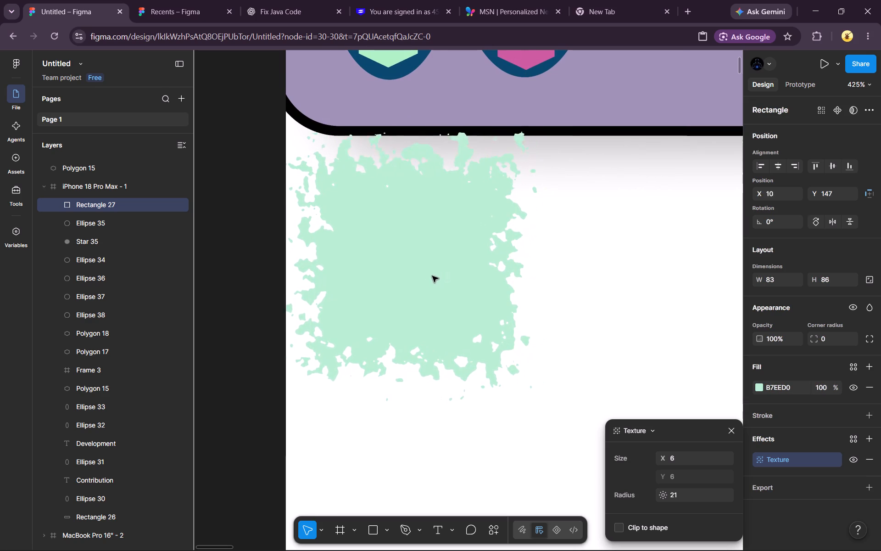
drag(432, 276, 436, 285)
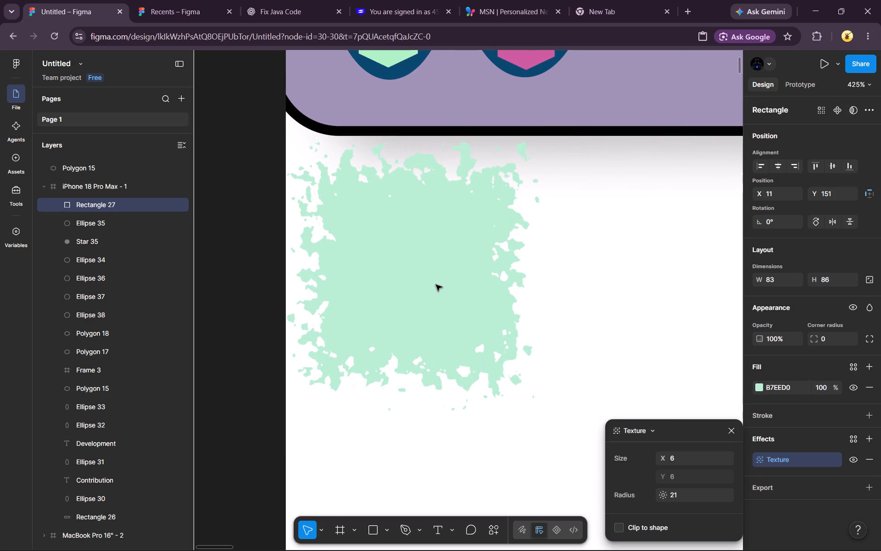
drag(436, 285, 437, 282)
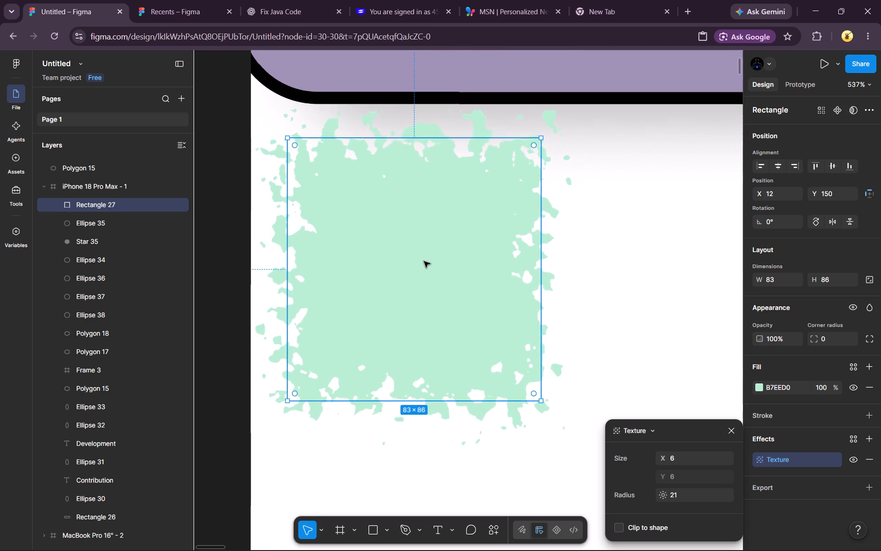
Enlarge the textured rectangle to about 86 × 89 from its lower corner.
scroll(424, 261, left, 1)
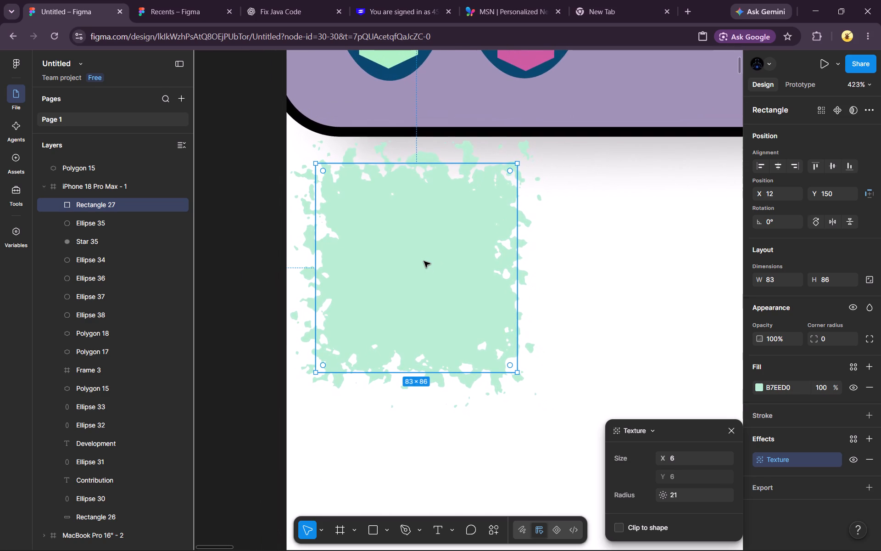
scroll(424, 261, left, 1)
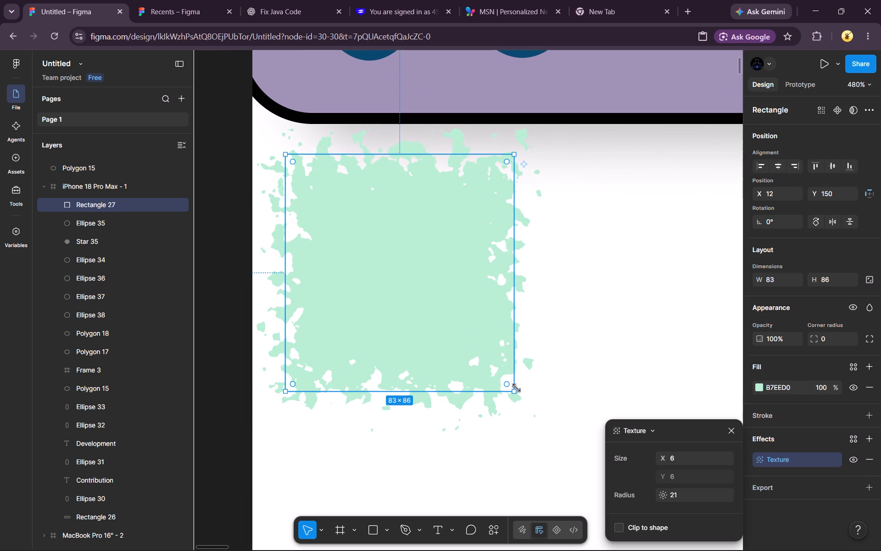
drag(516, 388, 525, 398)
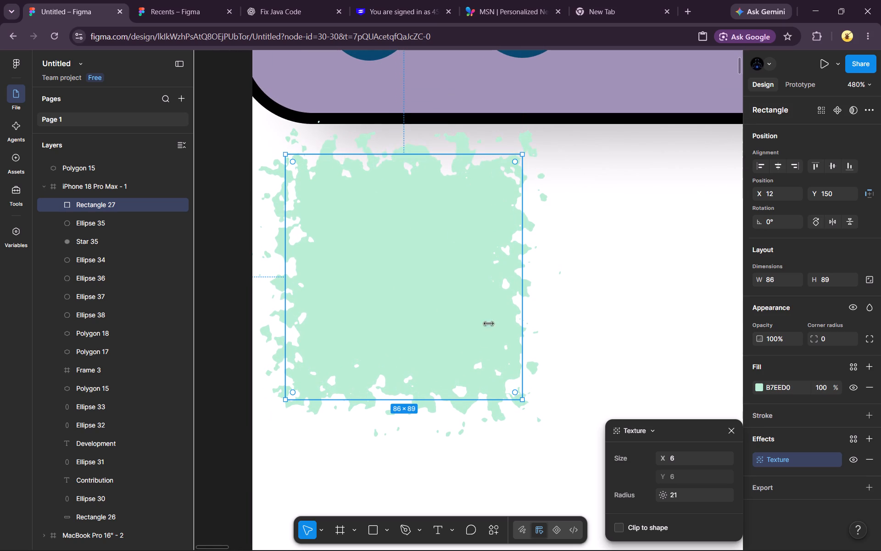
click(427, 212)
Add a drop shadow to the textured rectangle with X offset 2 and spread 21.
click(853, 435)
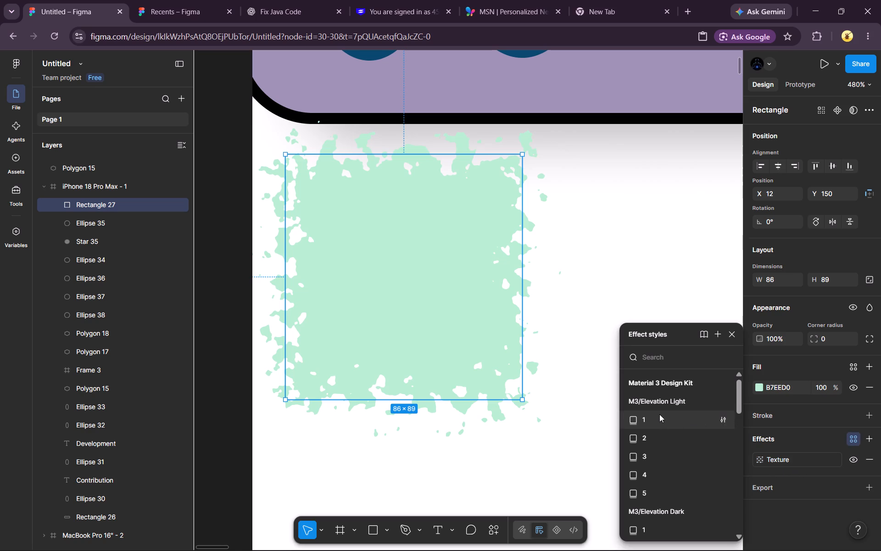
click(733, 332)
click(869, 440)
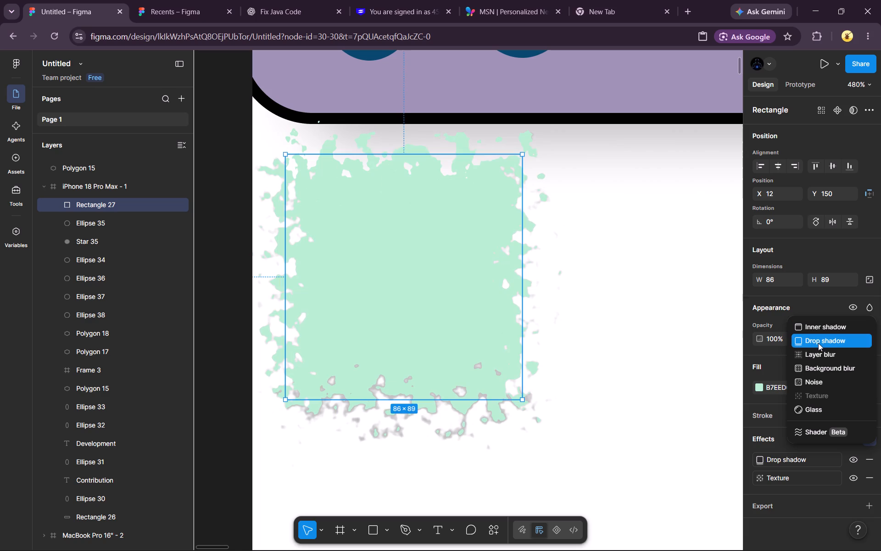
click(818, 343)
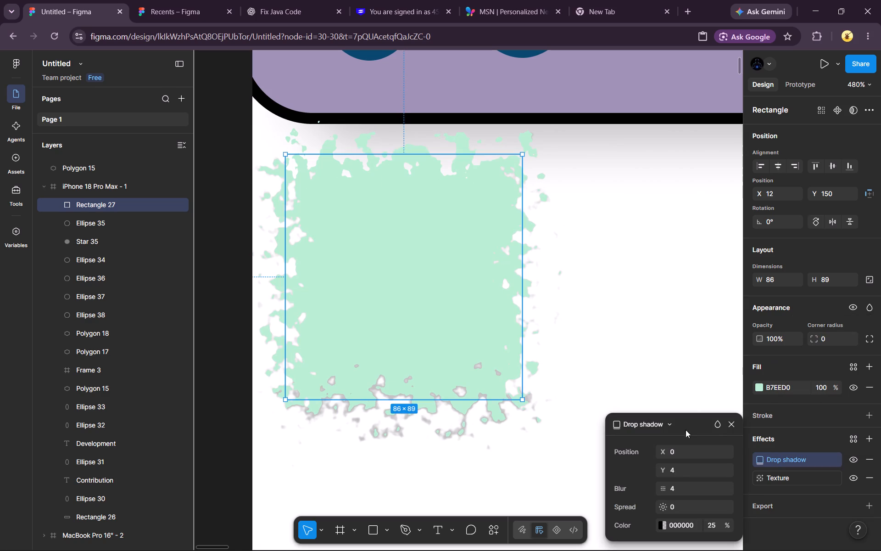
click(685, 452)
key(BackSpace)
key(2)
key(Return)
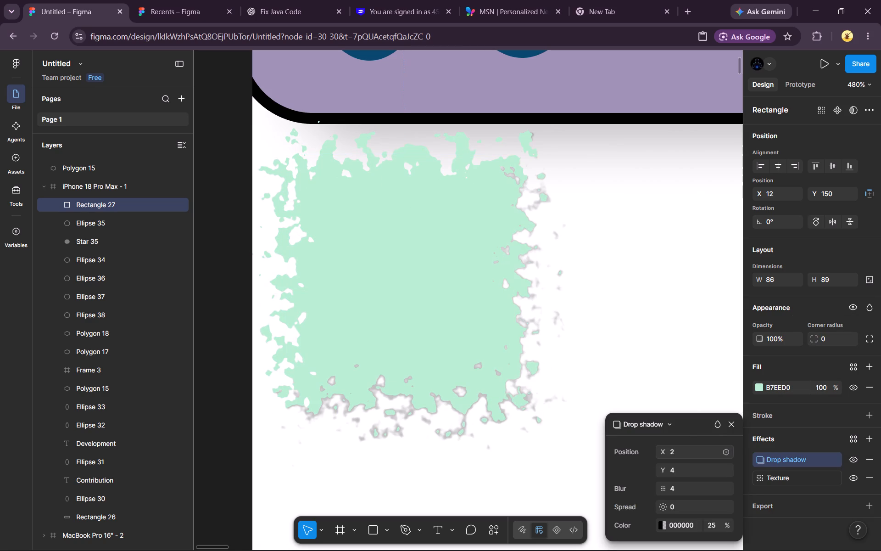
click(684, 509)
key(BackSpace)
text(21)
key(Return)
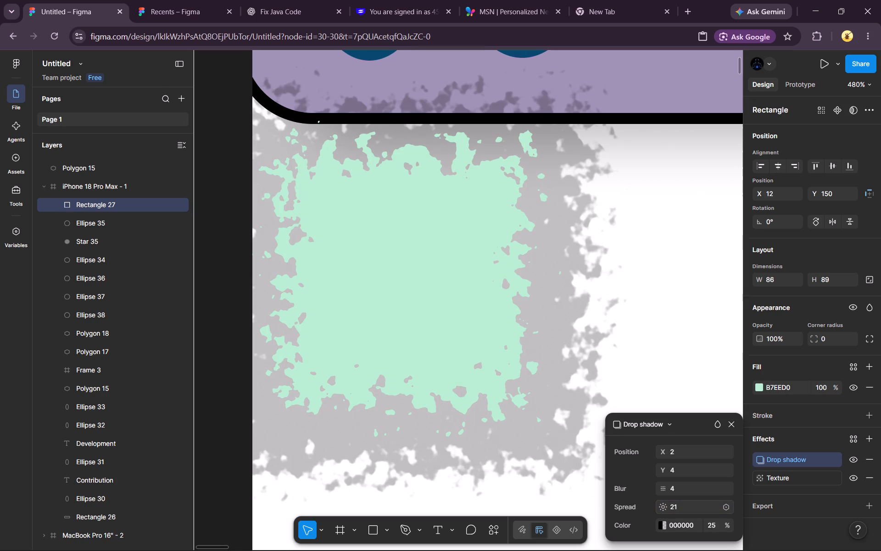
Reduce the spread of the textured rectangle's drop shadow to 12.
click(685, 508)
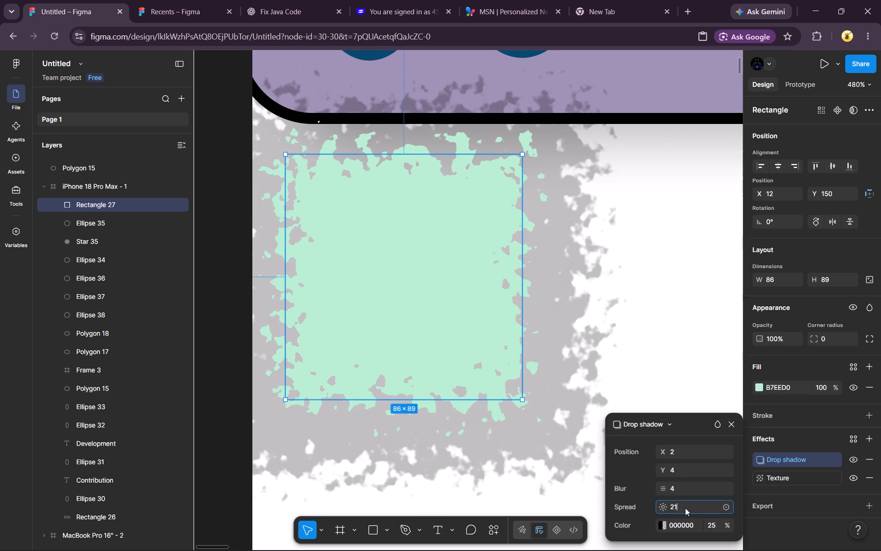
key(BackSpace)
key(BackSpace)
text(12)
key(Return)
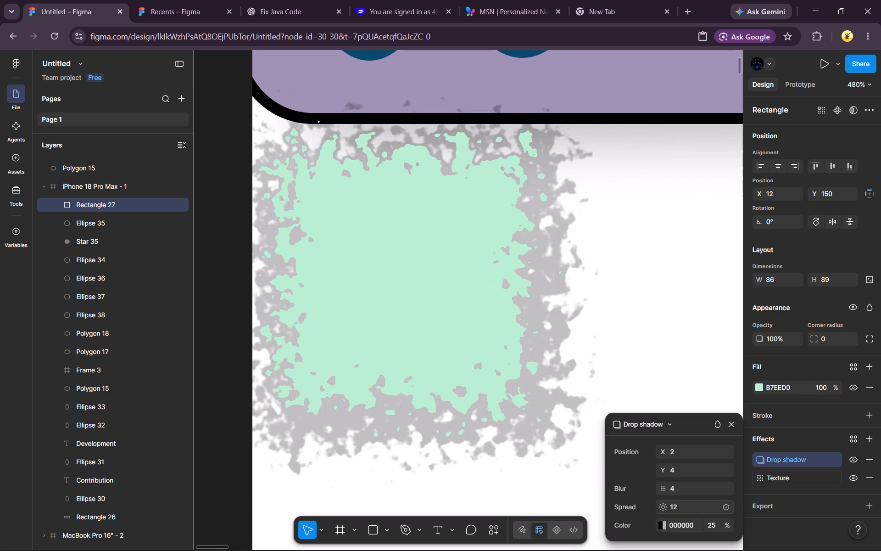
Set the blur of the textured rectangle's drop shadow to 21.
scroll(588, 462, left, 1)
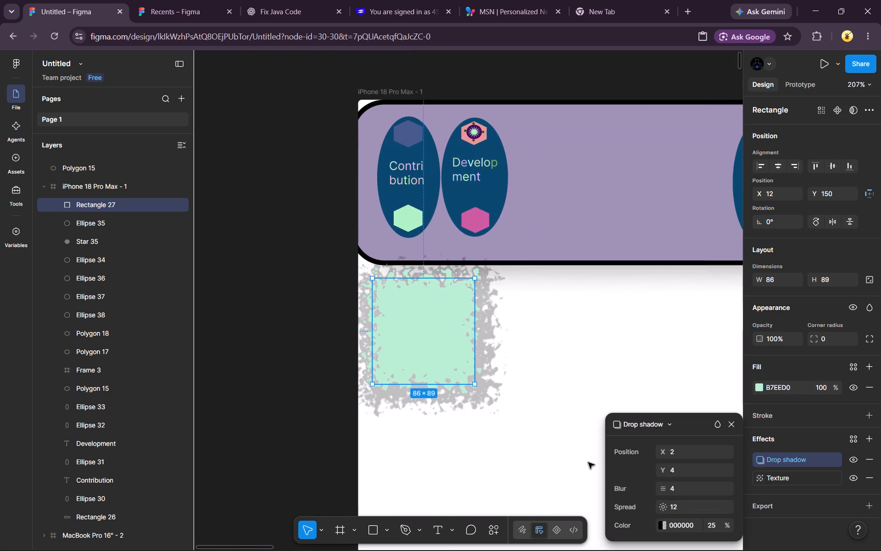
scroll(588, 462, down, 1)
scroll(588, 462, right, 3)
scroll(588, 462, up, 1)
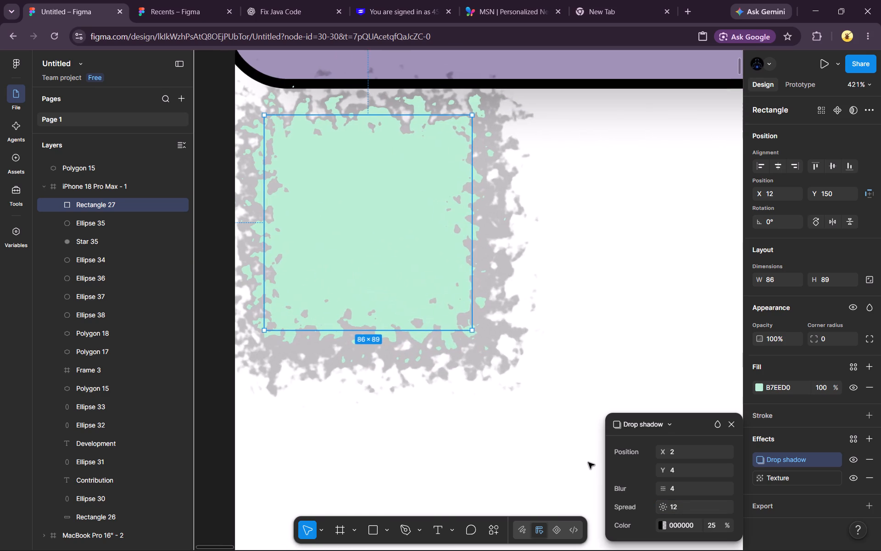
scroll(588, 462, up, 1)
scroll(588, 462, right, 1)
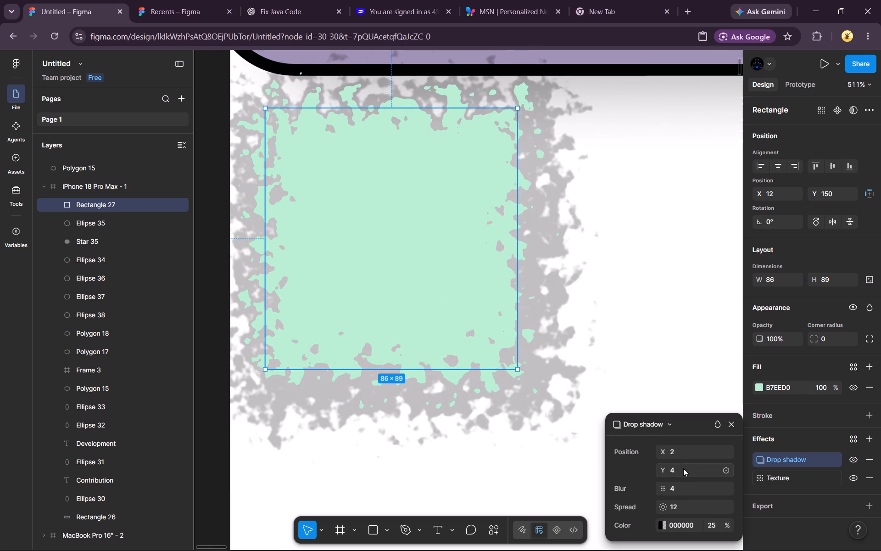
scroll(683, 468, down, 1)
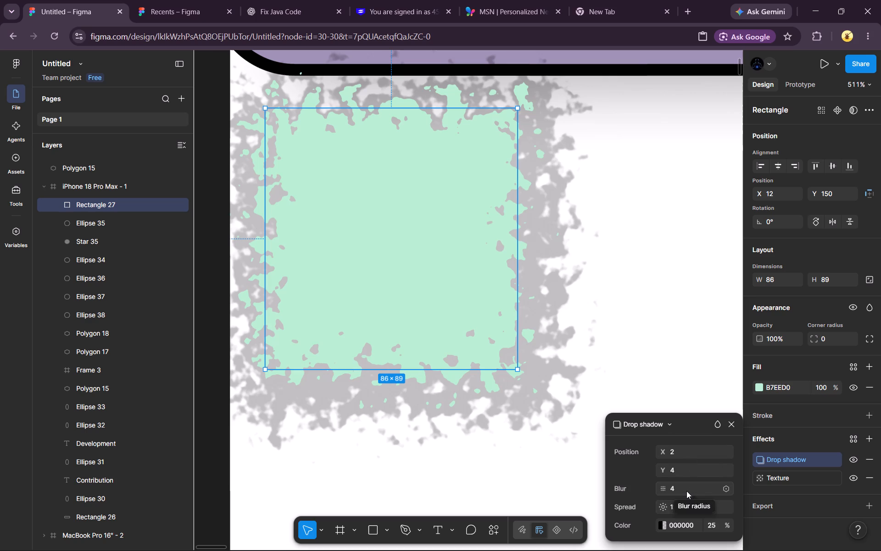
click(686, 491)
key(BackSpace)
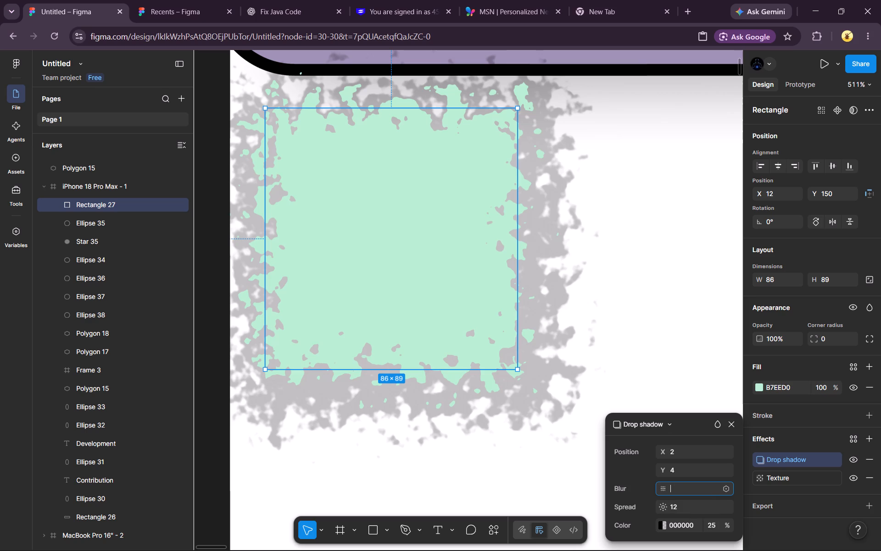
text(21)
key(Return)
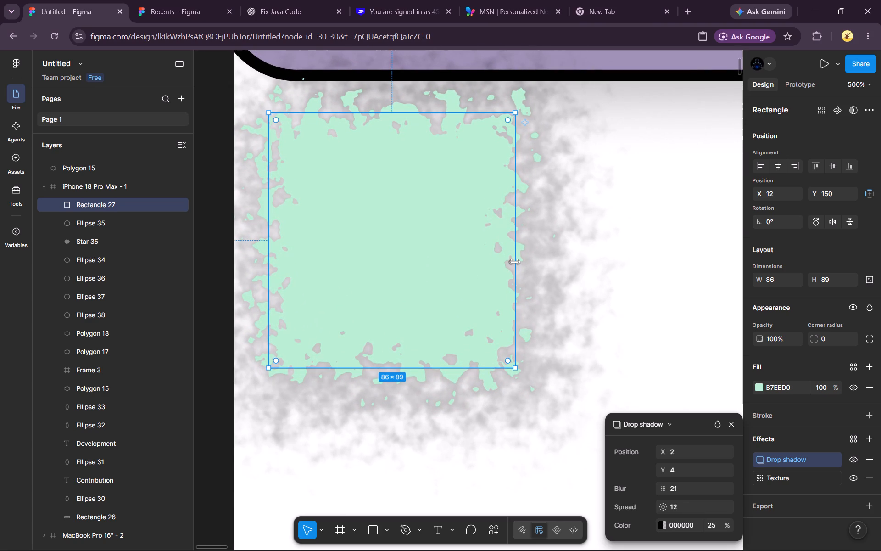
Widen the textured rectangle from its side edge to about 97 × 89.
drag(515, 262, 531, 257)
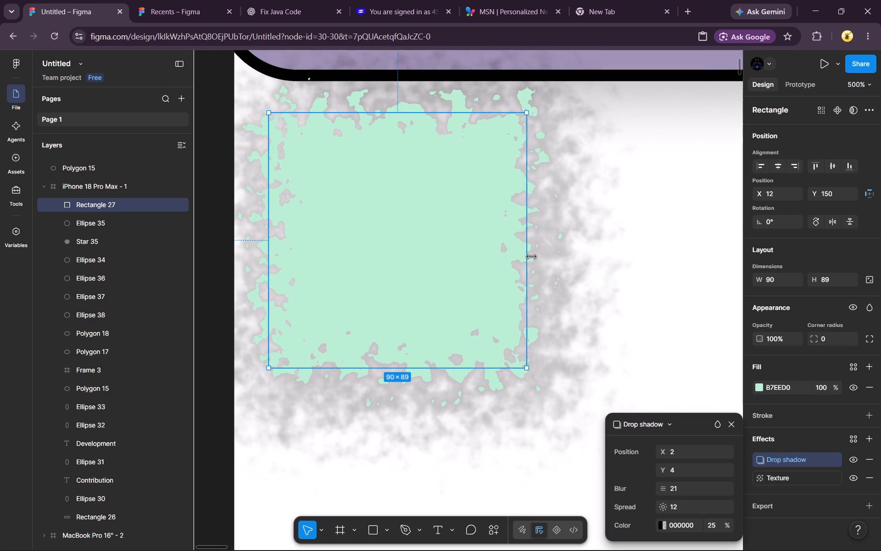
drag(531, 257, 547, 255)
click(547, 255)
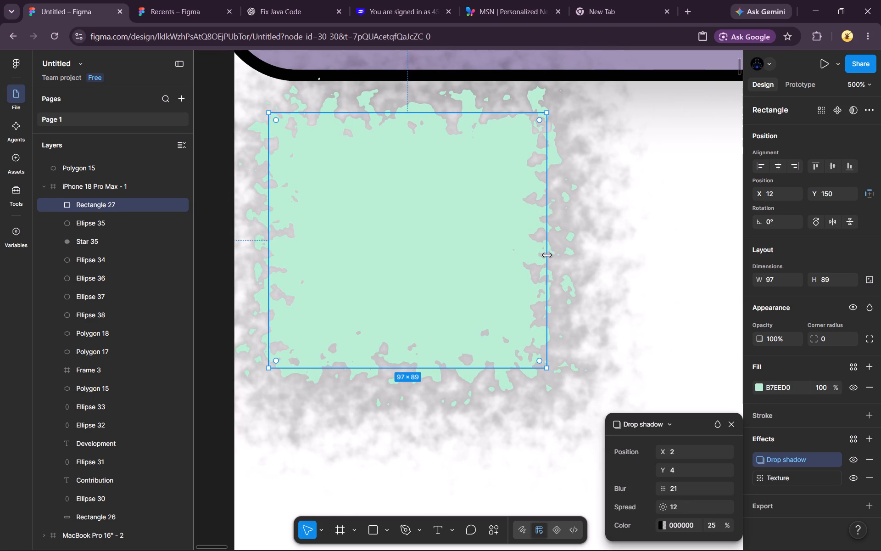
click(547, 255)
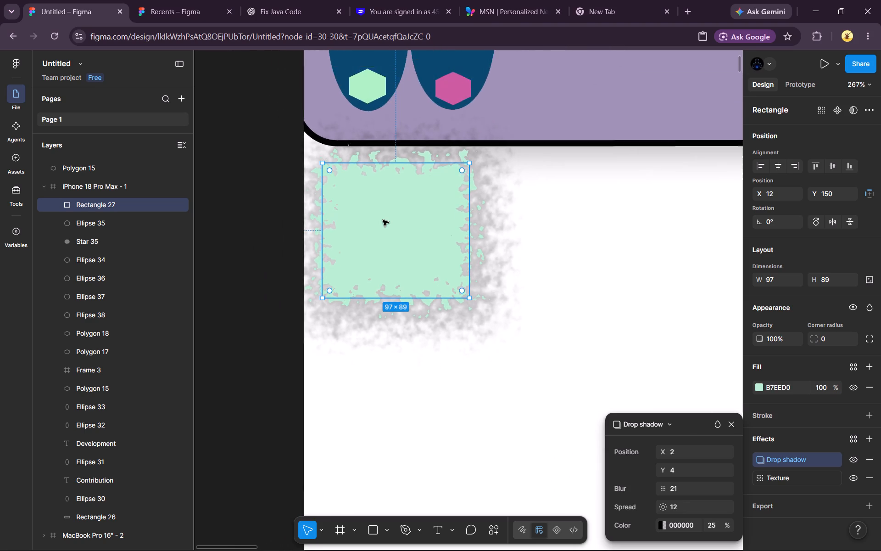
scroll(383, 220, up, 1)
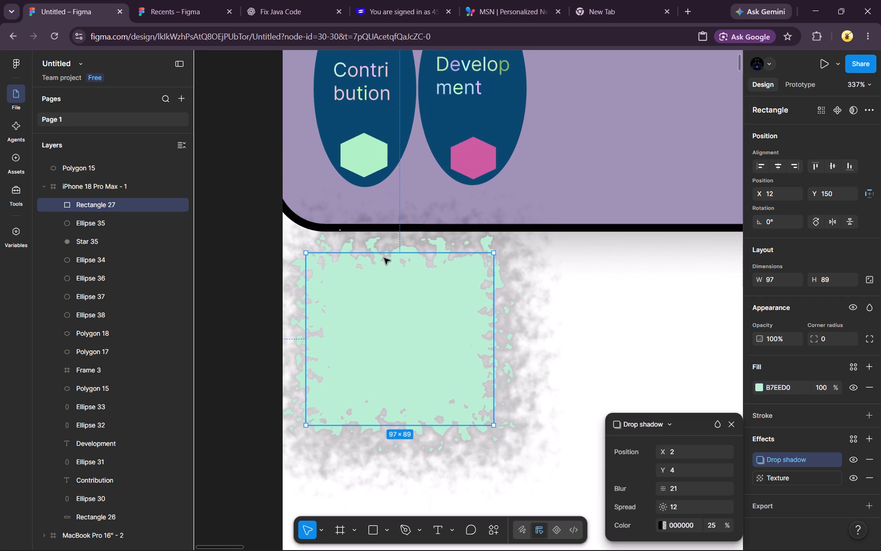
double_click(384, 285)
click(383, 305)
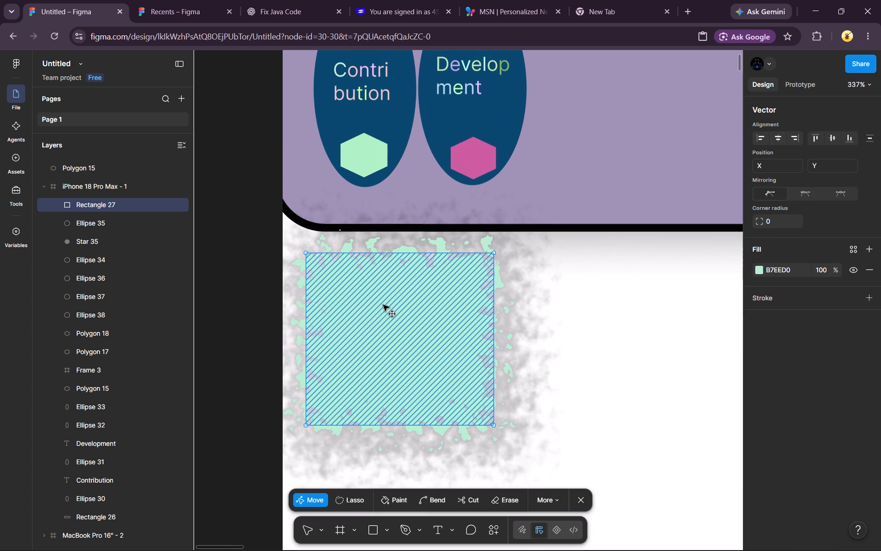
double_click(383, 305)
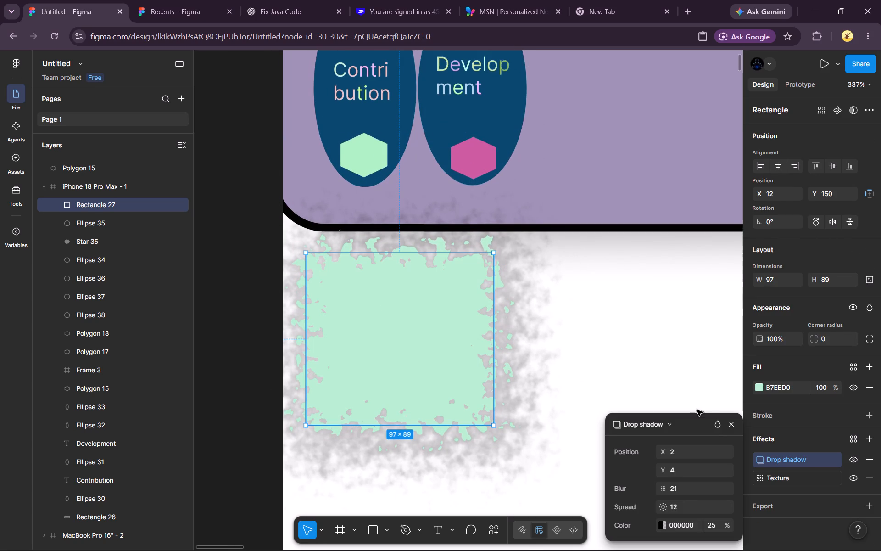
Add a black (000000) inside stroke of weight 1 to the textured rectangle.
click(781, 412)
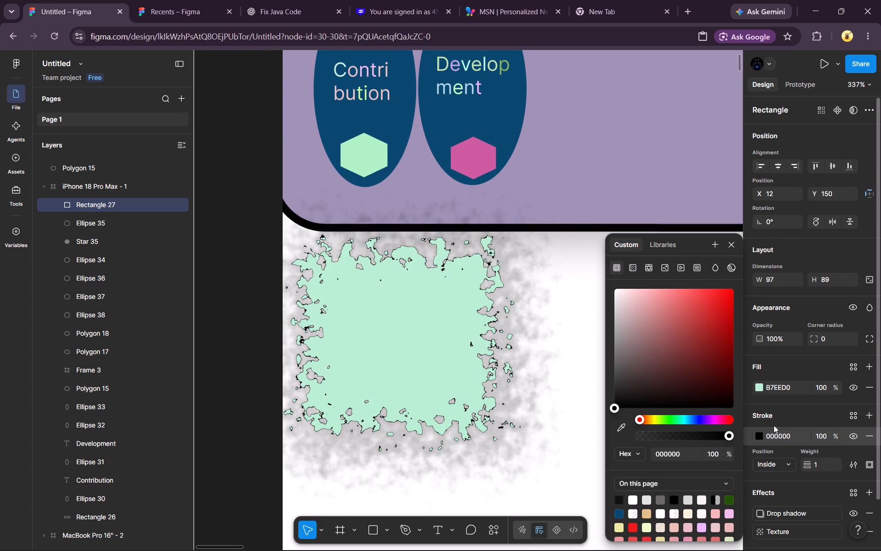
Recolor the textured rectangle's drop shadow to a dark olive grey, 2D2E26, keeping 25% opacity.
scroll(786, 481, down, 1)
click(802, 479)
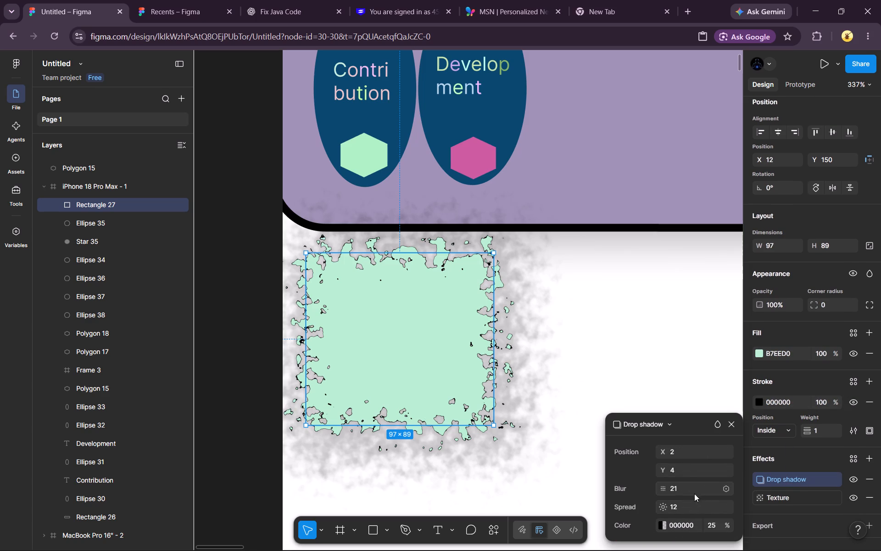
click(666, 522)
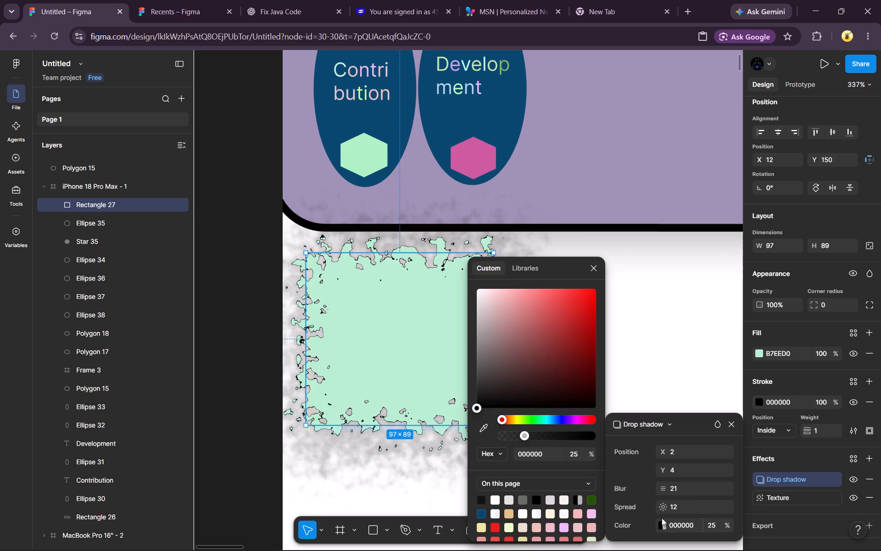
drag(583, 394, 587, 398)
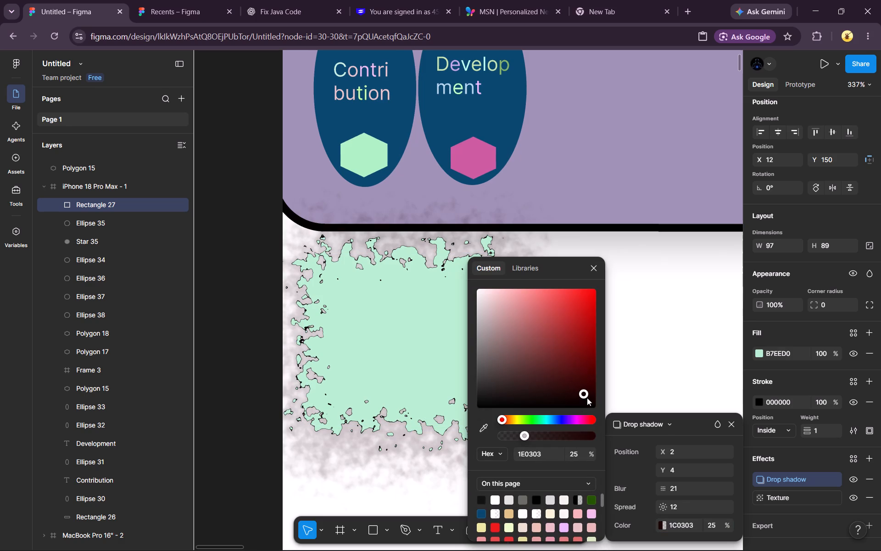
drag(587, 398, 584, 365)
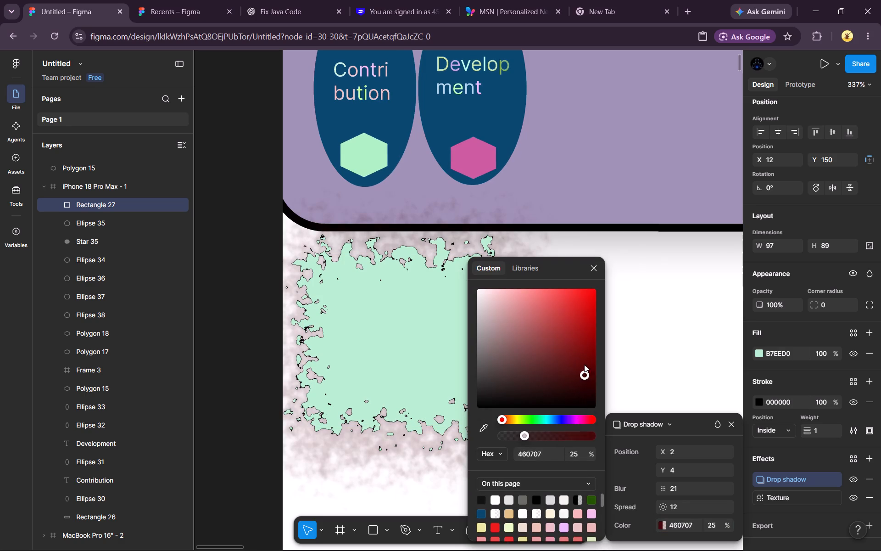
drag(584, 365, 507, 326)
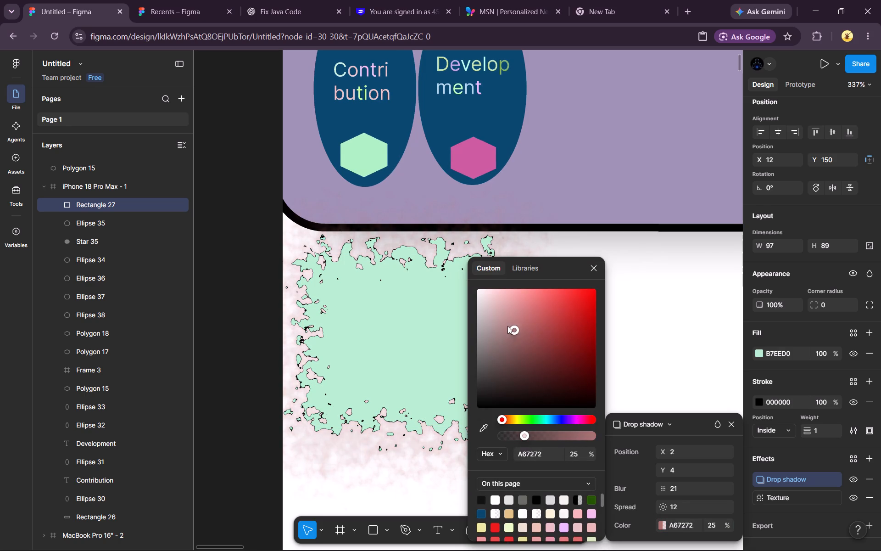
drag(507, 326, 502, 314)
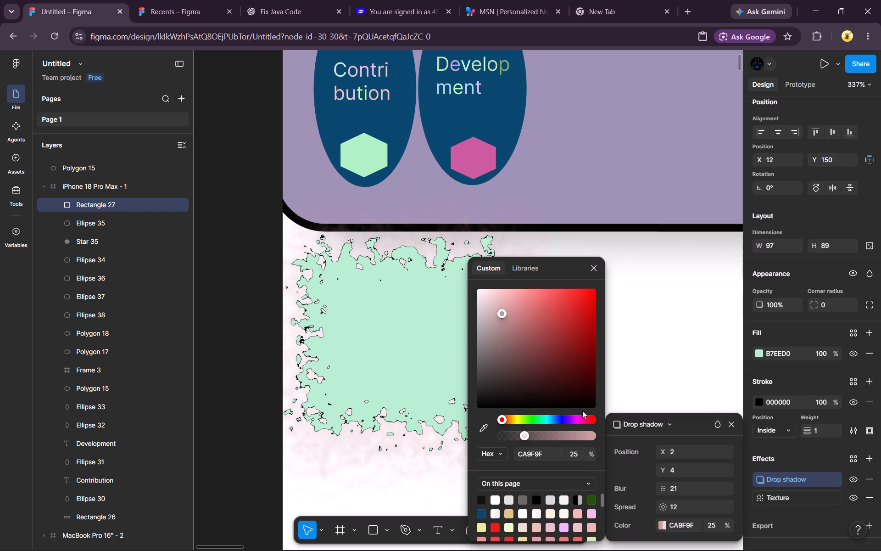
click(581, 416)
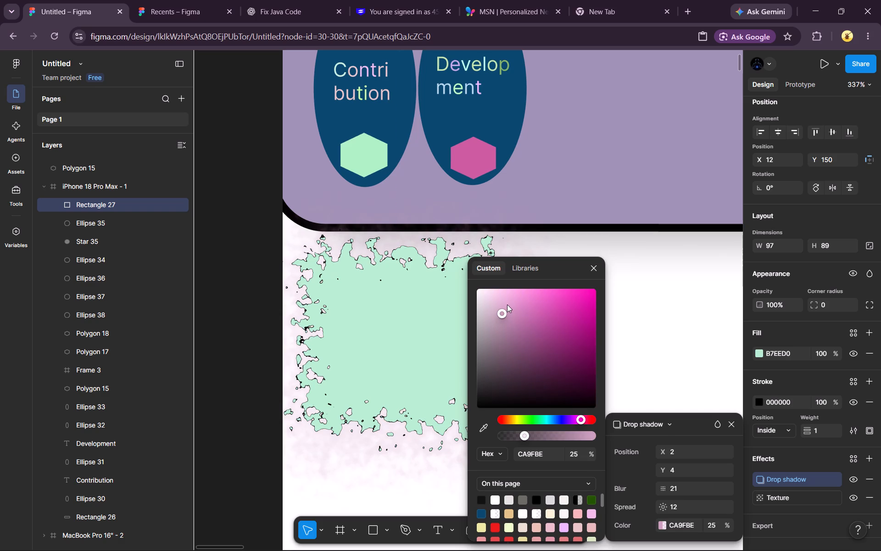
drag(507, 304, 520, 304)
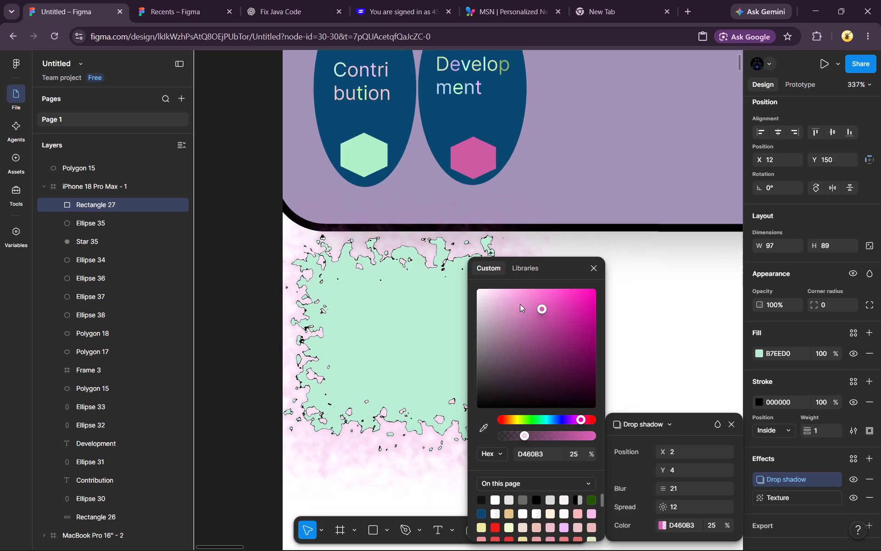
drag(520, 304, 495, 300)
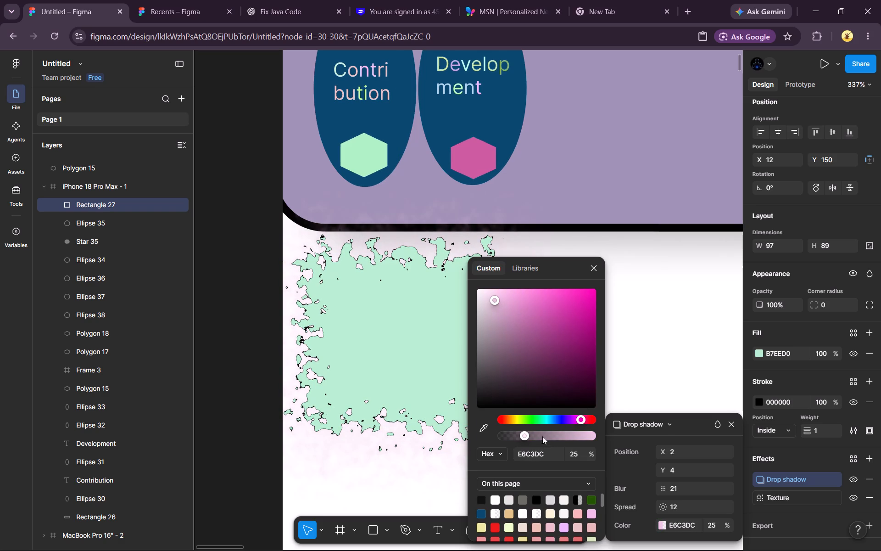
click(519, 420)
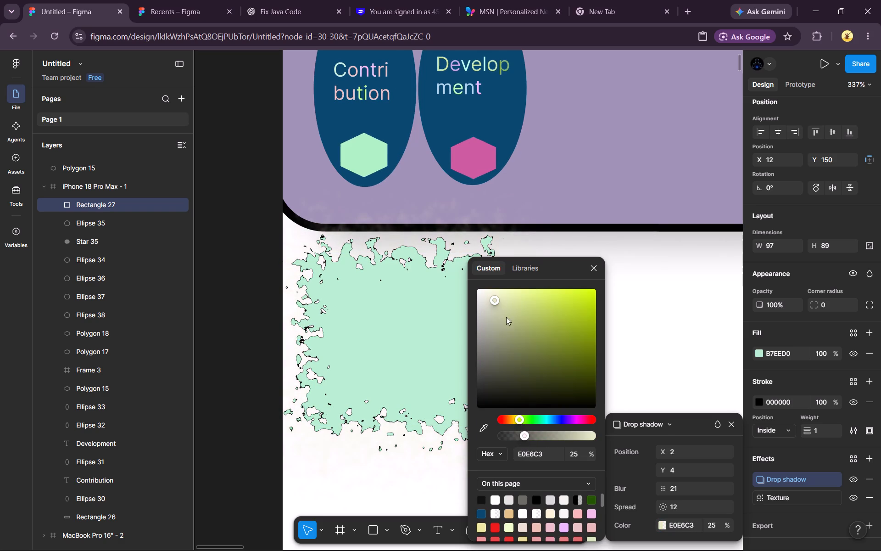
drag(489, 298, 508, 337)
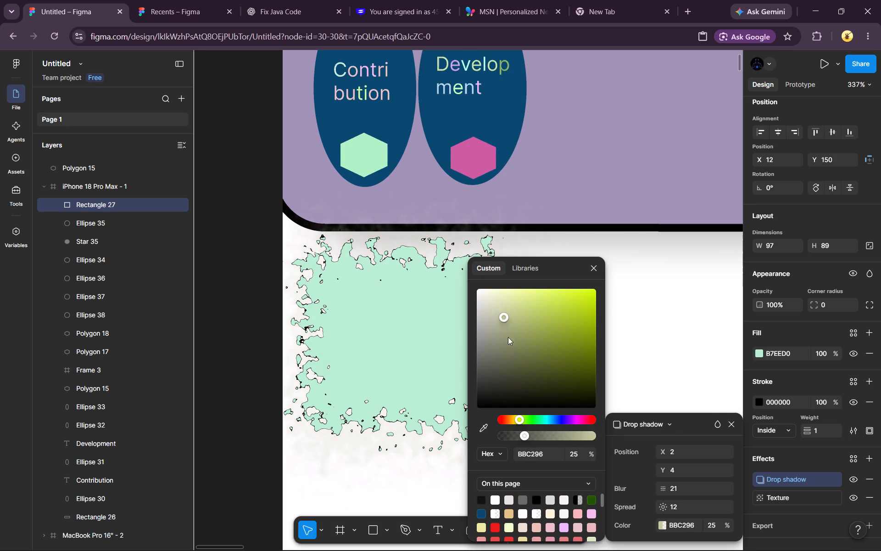
drag(508, 337, 496, 387)
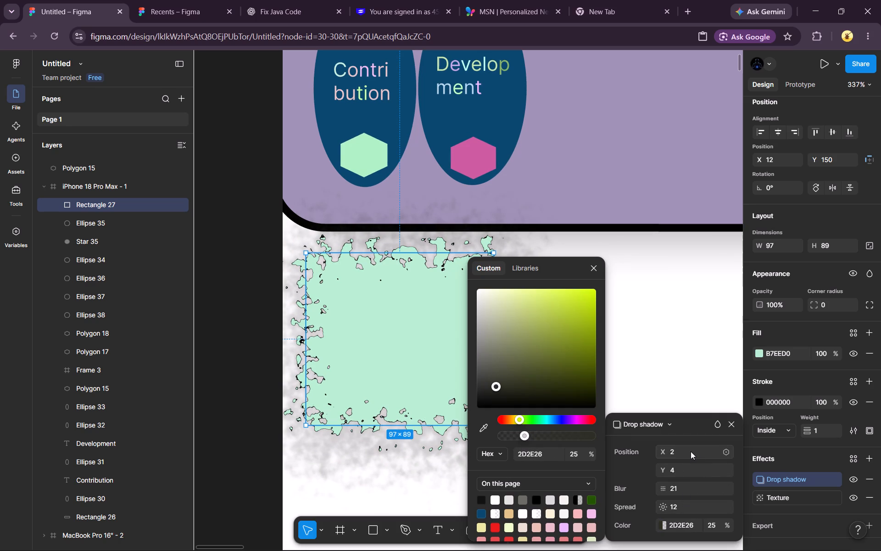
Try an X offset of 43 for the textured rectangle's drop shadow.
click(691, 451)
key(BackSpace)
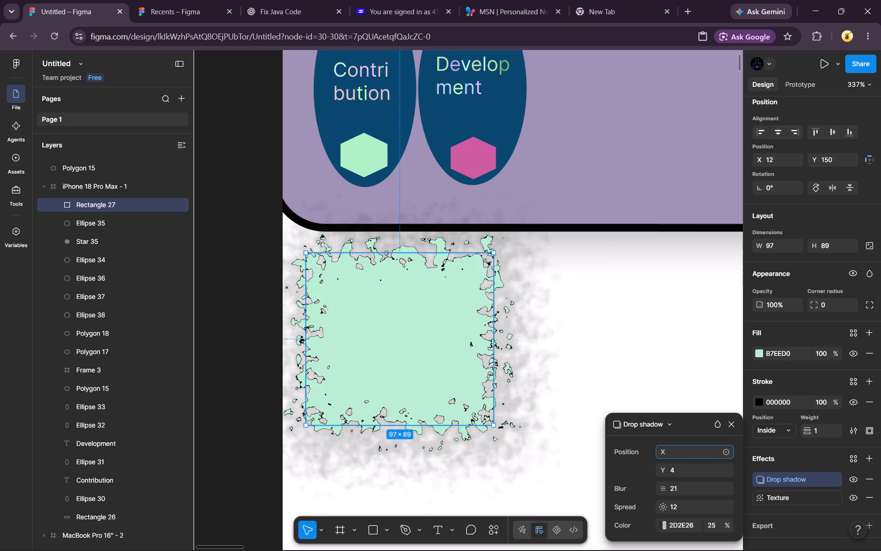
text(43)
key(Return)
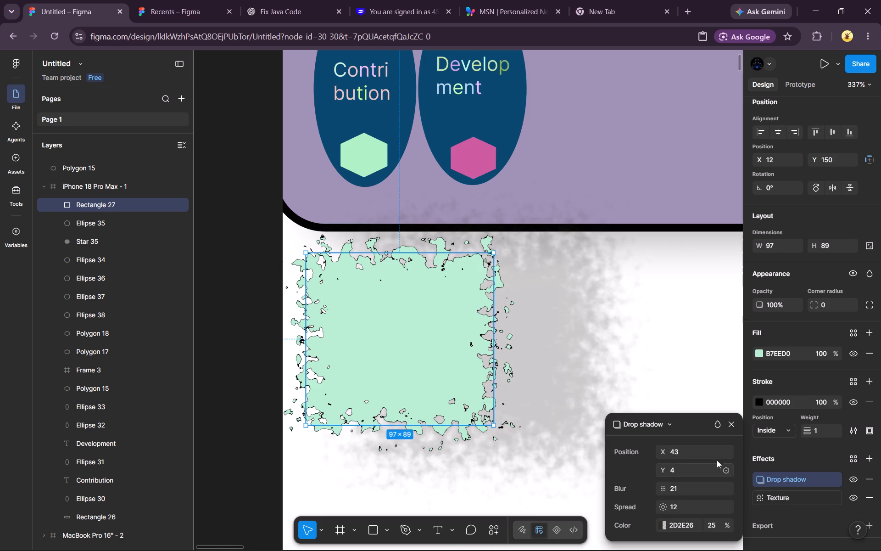
Set the drop shadow's X offset to 3 and deselect the textured rectangle.
click(686, 448)
key(BackSpace)
key(BackSpace)
key(3)
key(Return)
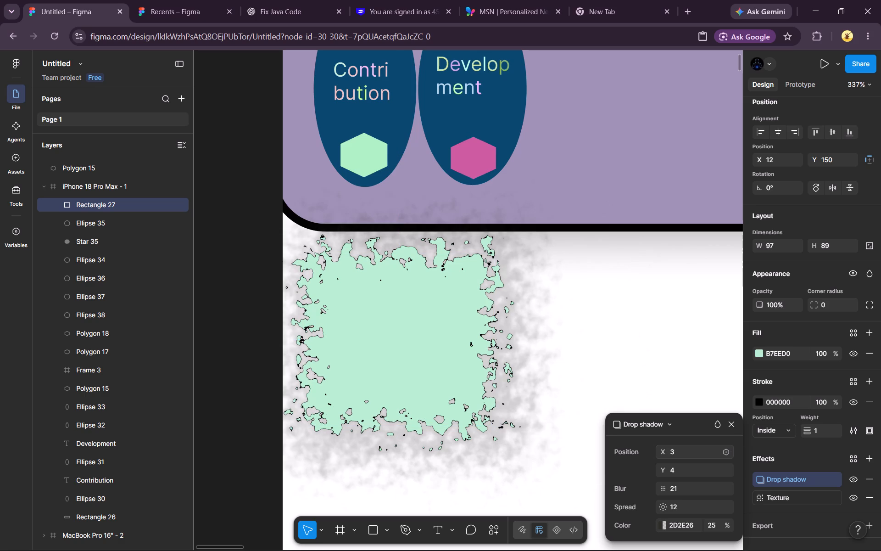
click(625, 377)
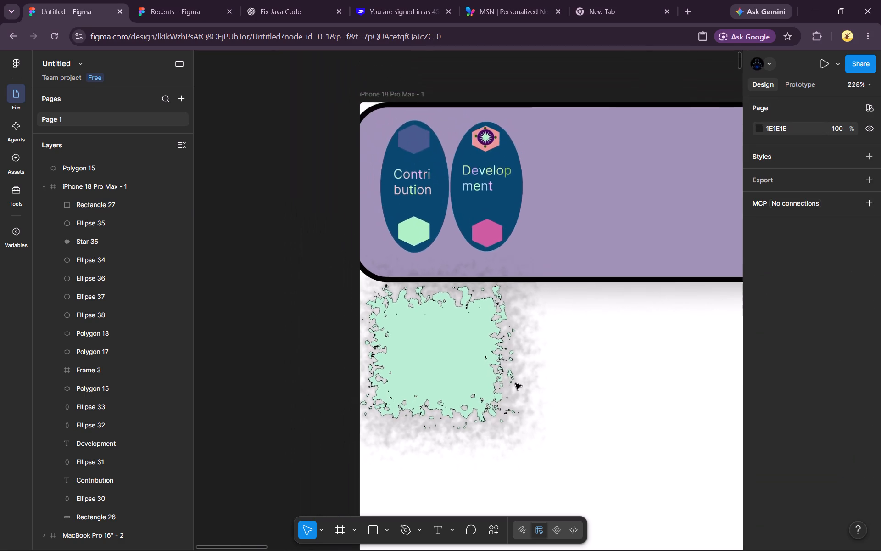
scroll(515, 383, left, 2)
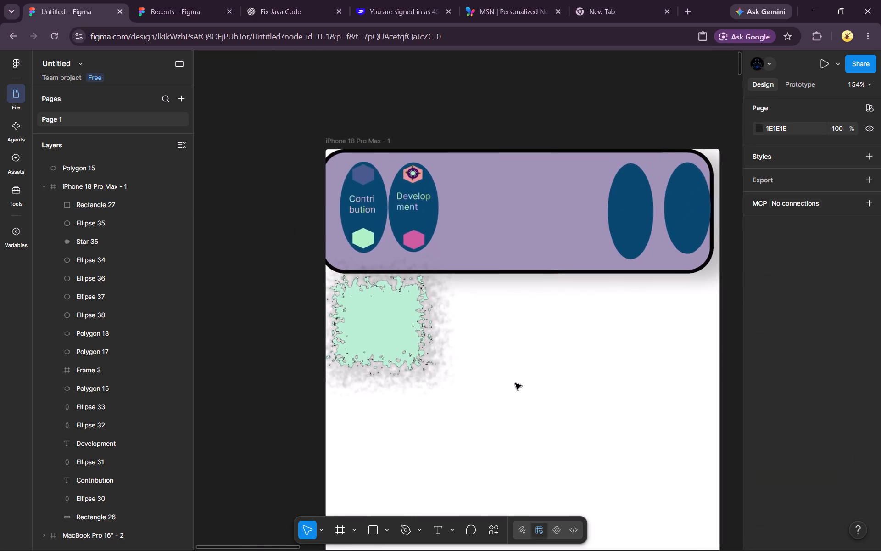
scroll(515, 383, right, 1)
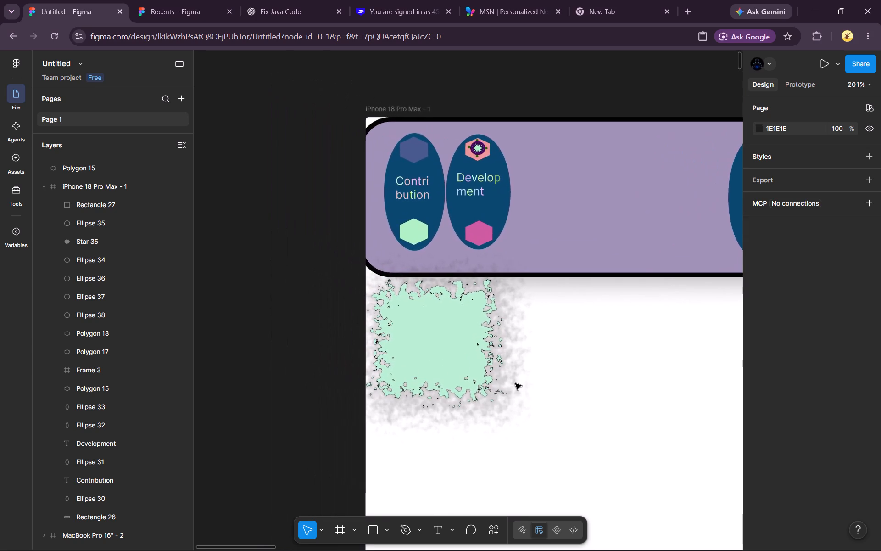
Recolor the mint textured rectangle's fill to a slate blue, 526D91.
click(371, 334)
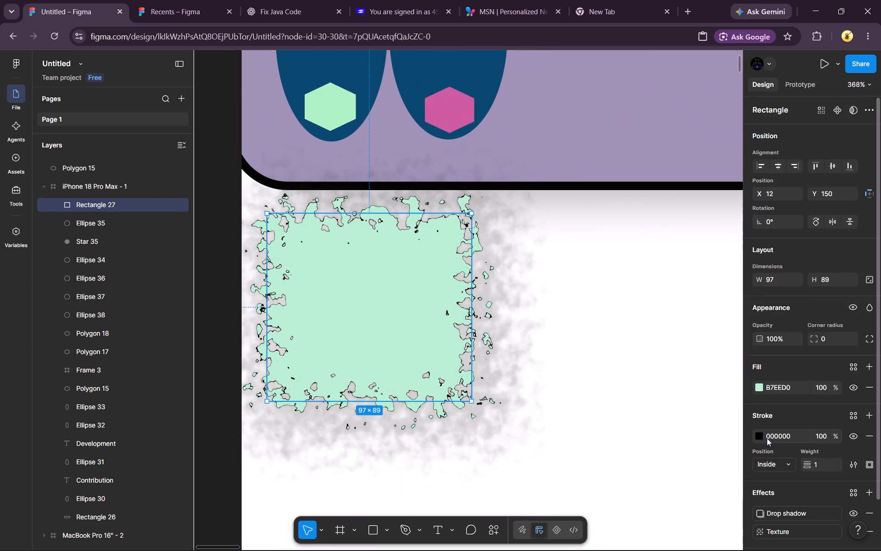
click(759, 388)
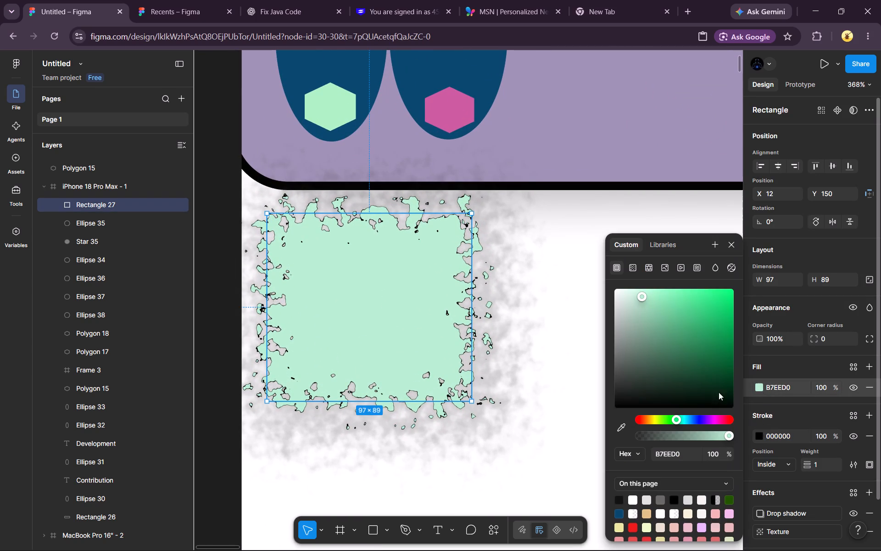
click(693, 418)
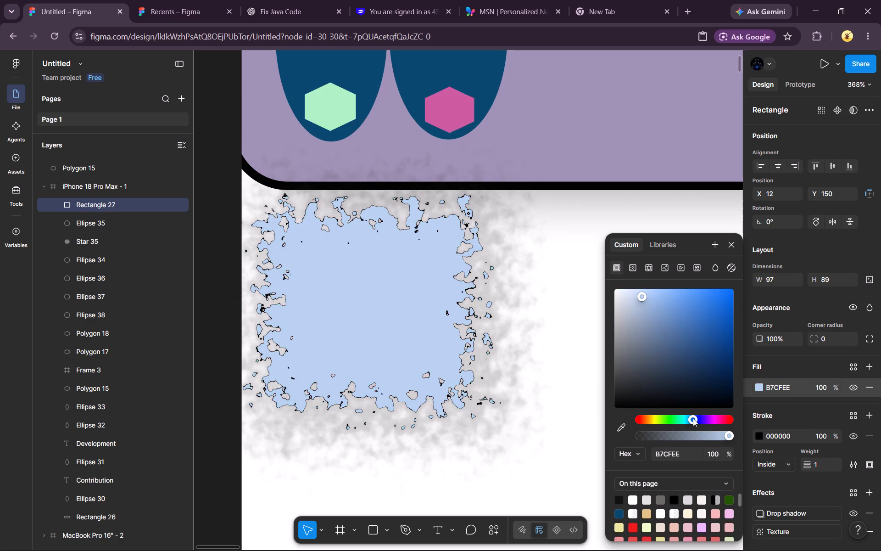
drag(640, 295, 644, 297)
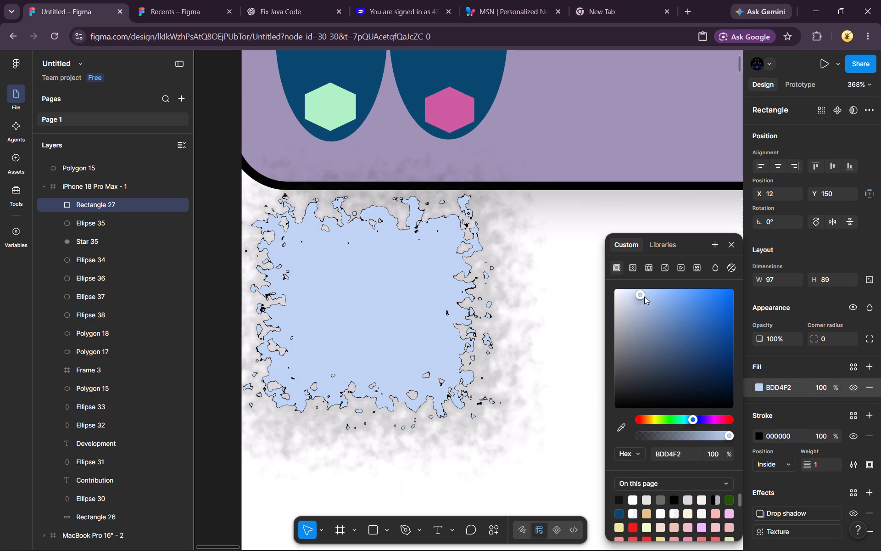
drag(644, 297, 664, 313)
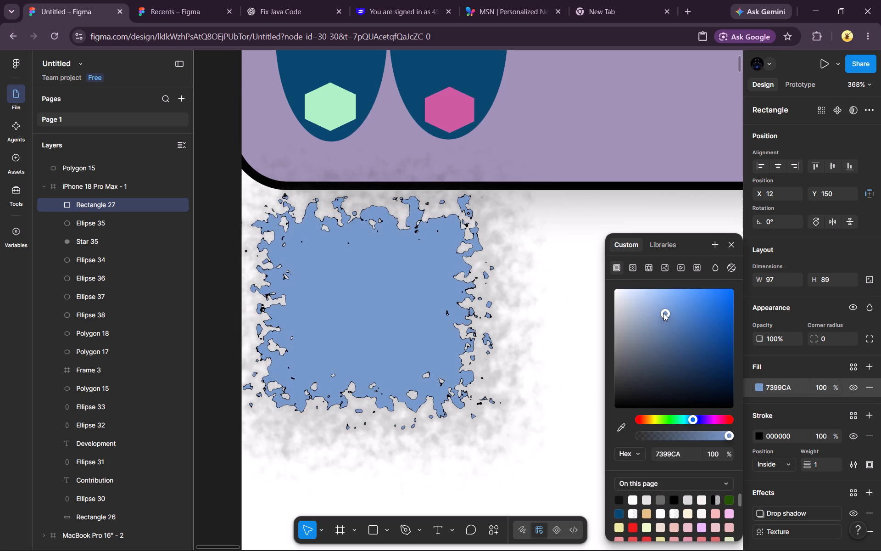
drag(664, 313, 625, 321)
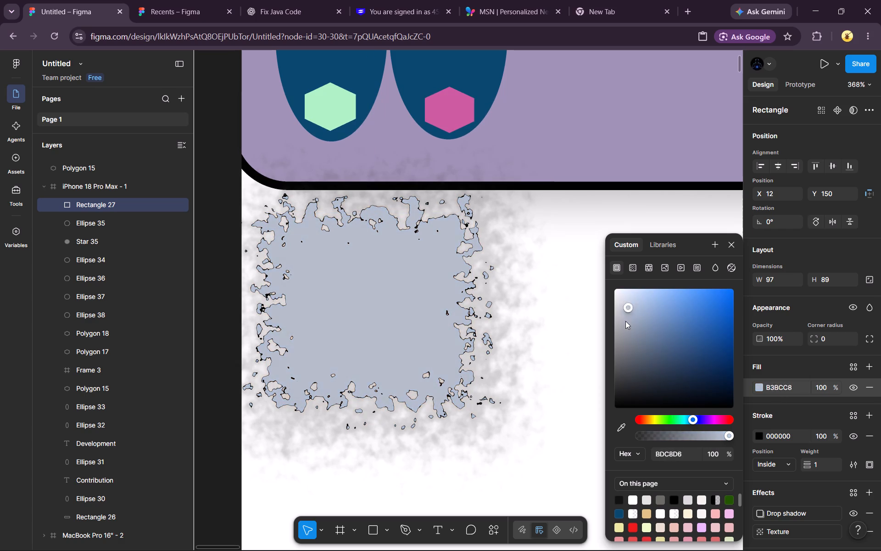
drag(625, 321, 683, 353)
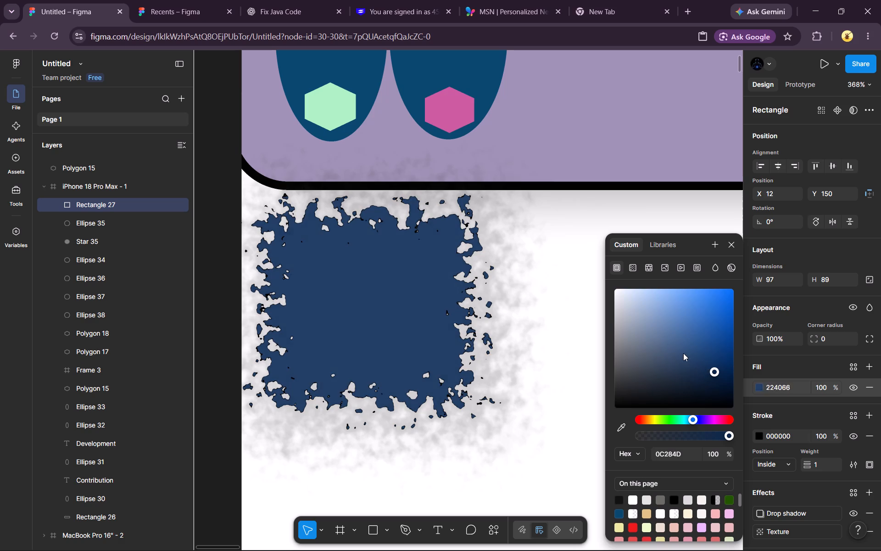
drag(683, 353, 666, 340)
click(397, 315)
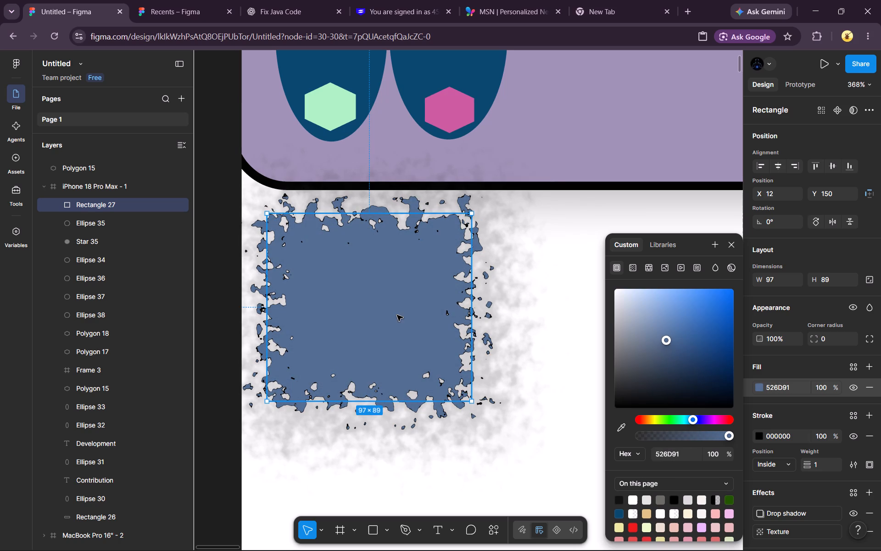
click(397, 315)
Add the text "Achivement" in white Inter Regular, size 10, near the top of the blue textured rectangle.
click(452, 526)
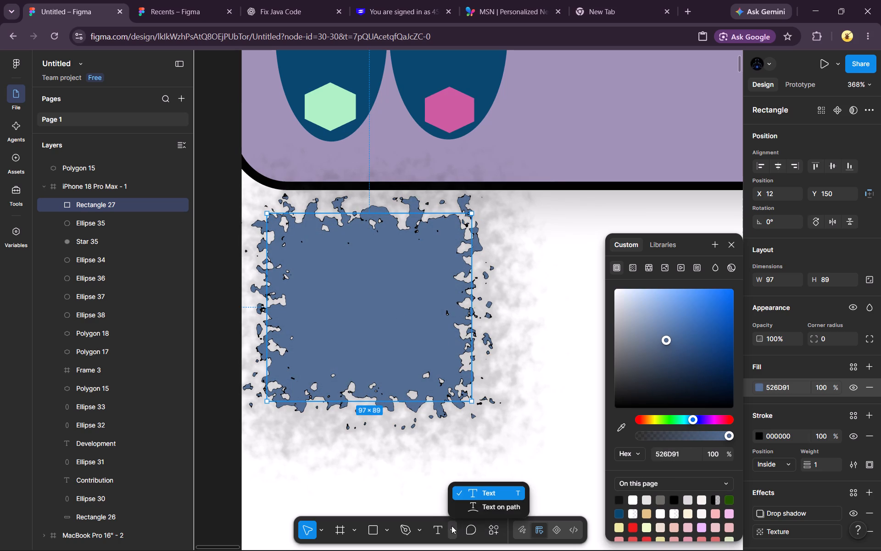
click(475, 491)
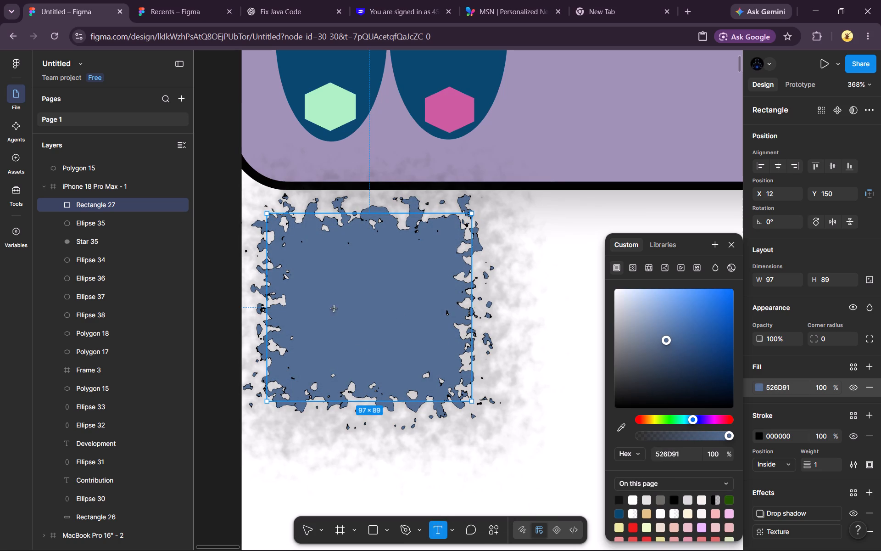
click(302, 242)
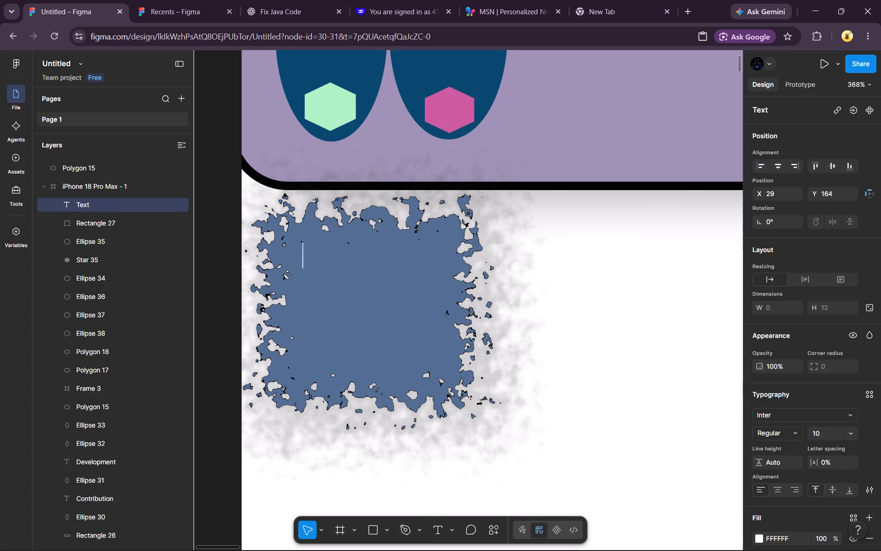
key(a)
key(c)
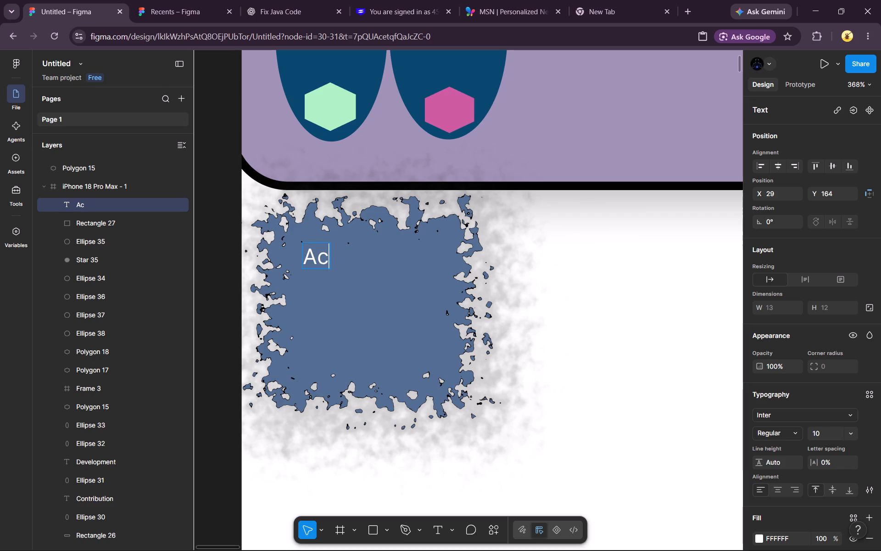
text(hive)
text(ment)
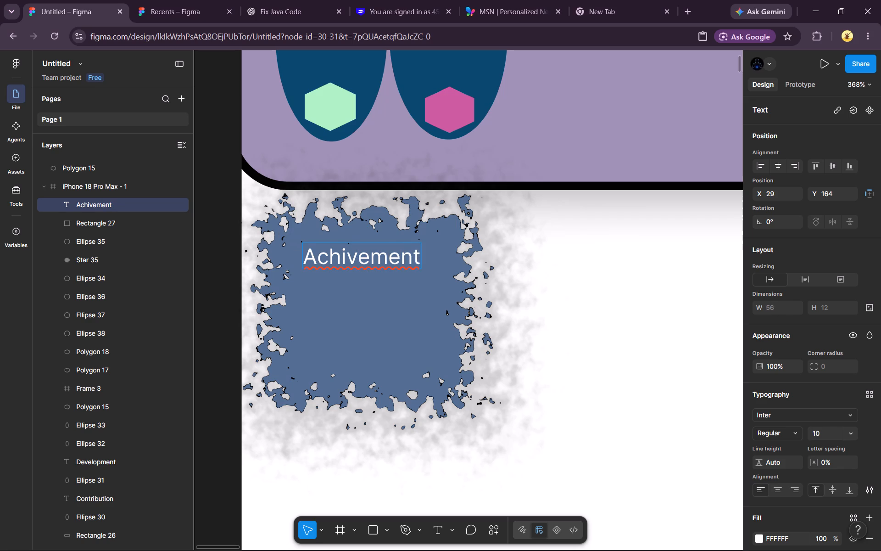
Append a period to the end of the "Achivement" text.
click(314, 246)
double_click(314, 246)
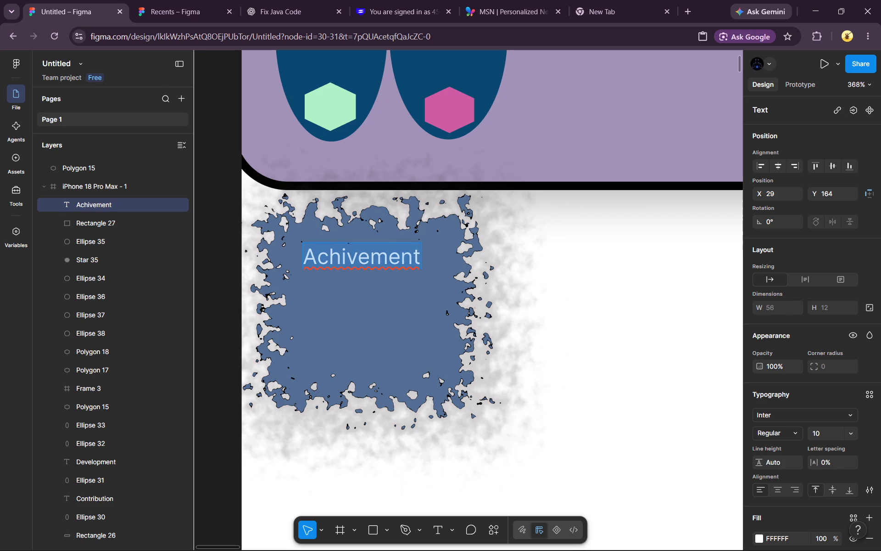
double_click(314, 246)
click(314, 246)
click(415, 263)
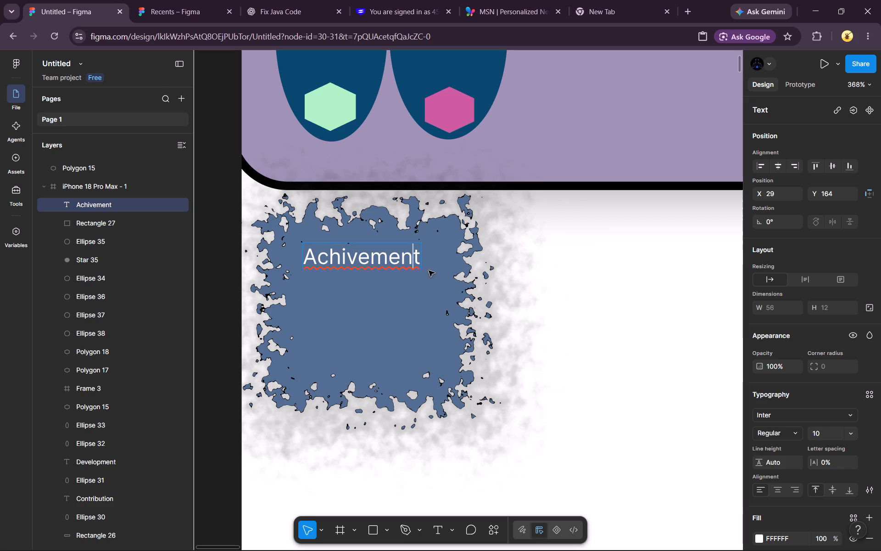
click(419, 268)
key(period)
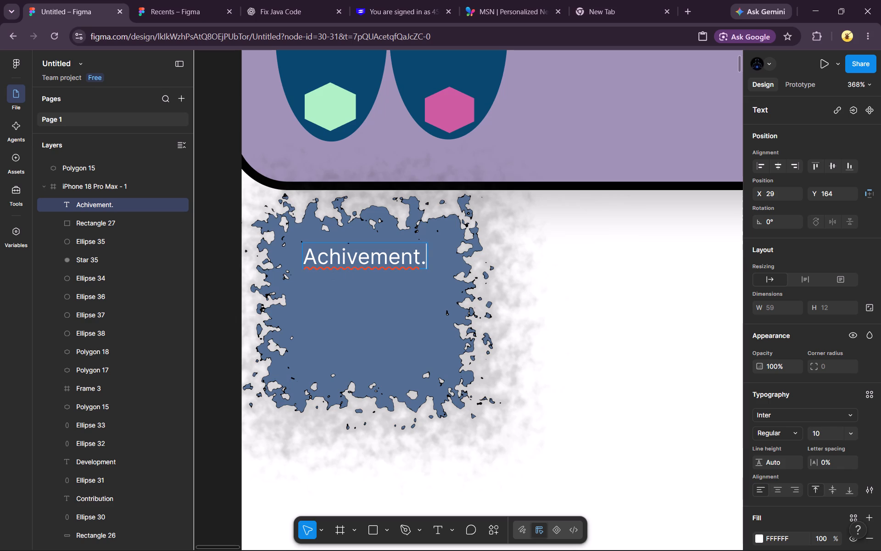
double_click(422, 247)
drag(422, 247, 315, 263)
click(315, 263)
With the letters "Ac" selected in the "Achivement." text, add an inner shadow to the text with a blur of 21.
drag(305, 258, 322, 261)
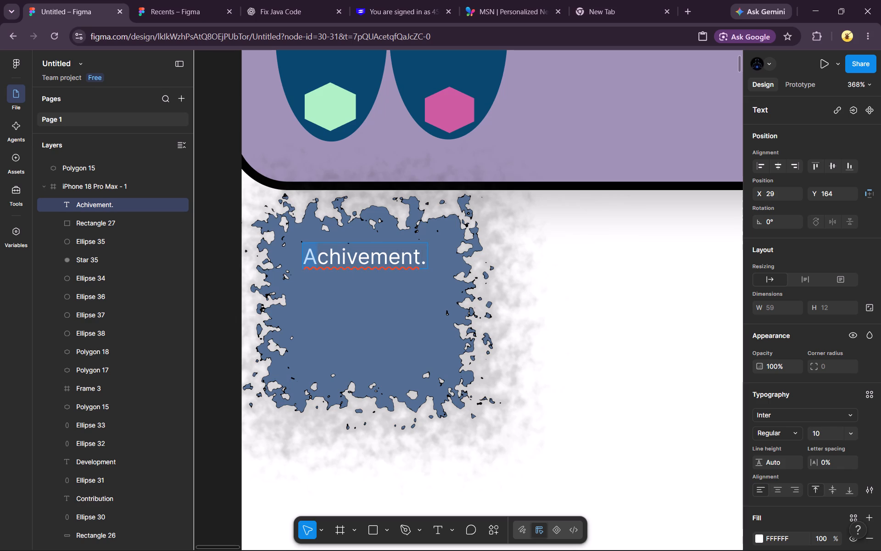
drag(322, 261, 328, 259)
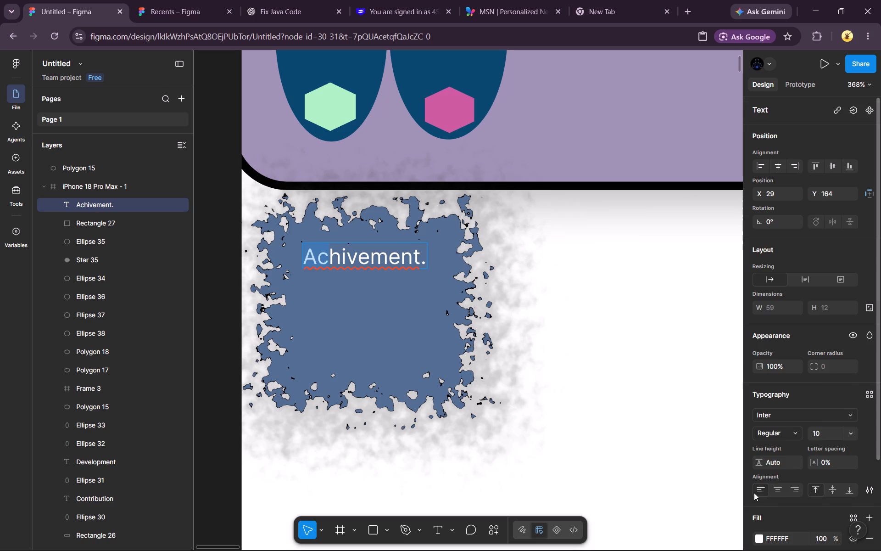
scroll(754, 493, down, 1)
click(758, 469)
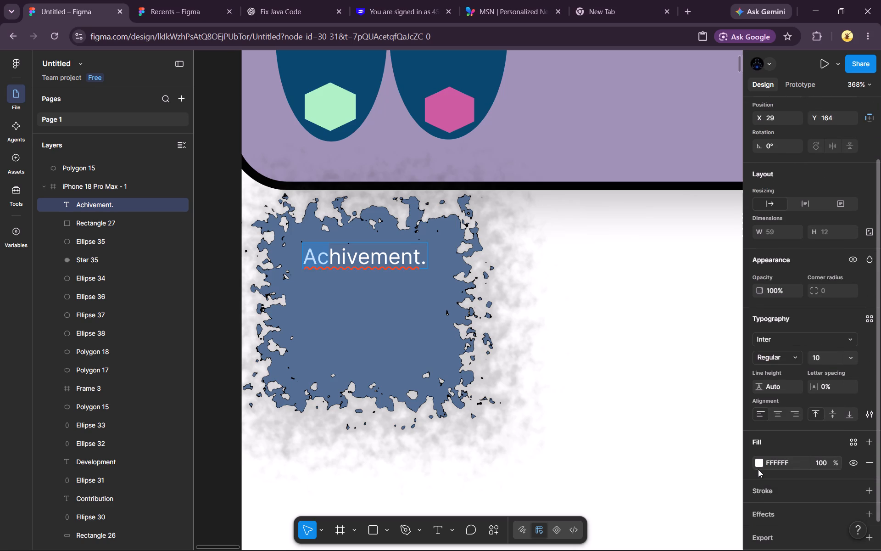
click(761, 418)
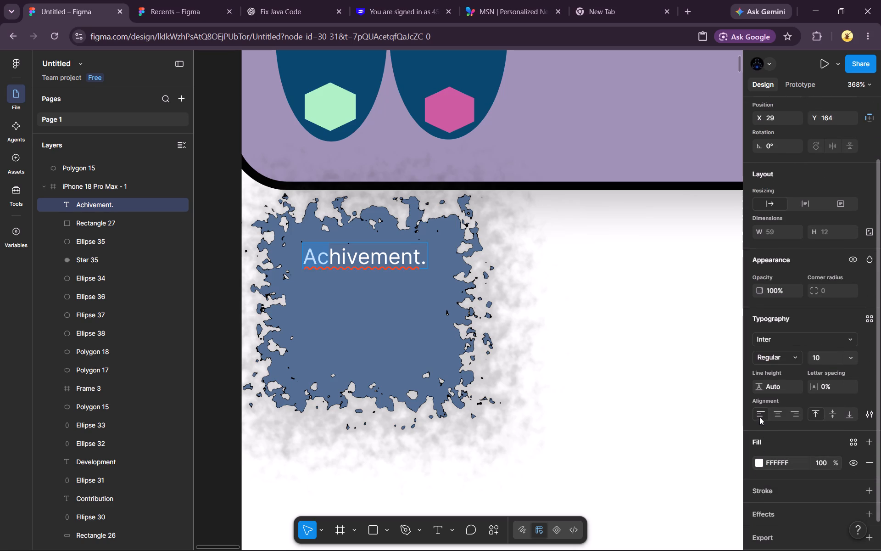
click(755, 412)
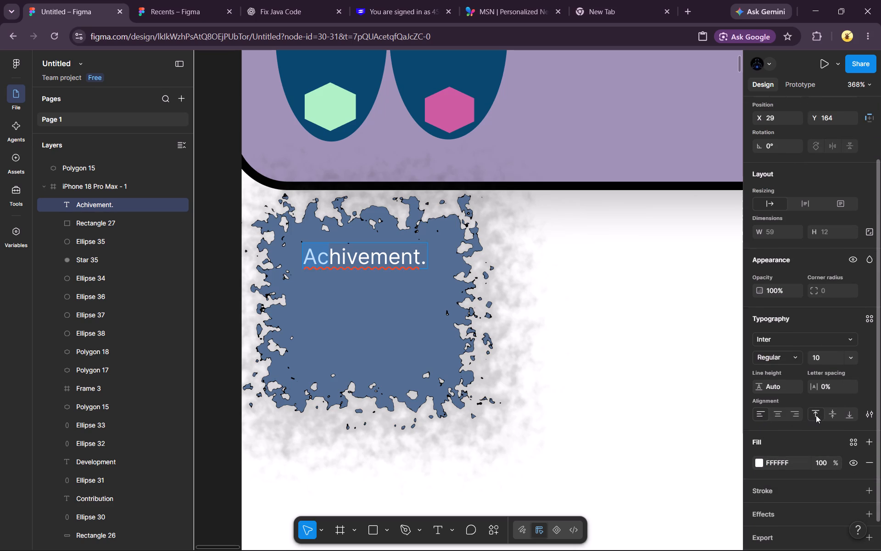
click(816, 415)
double_click(816, 415)
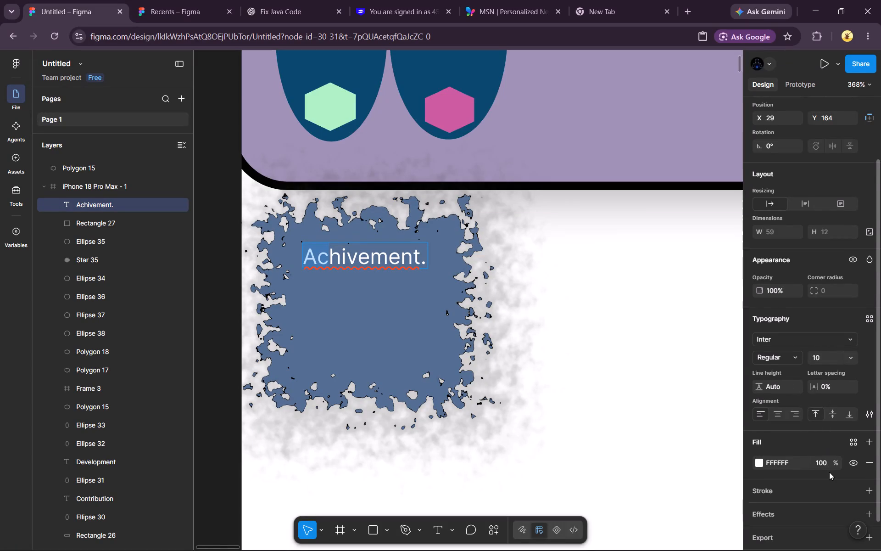
scroll(829, 472, down, 1)
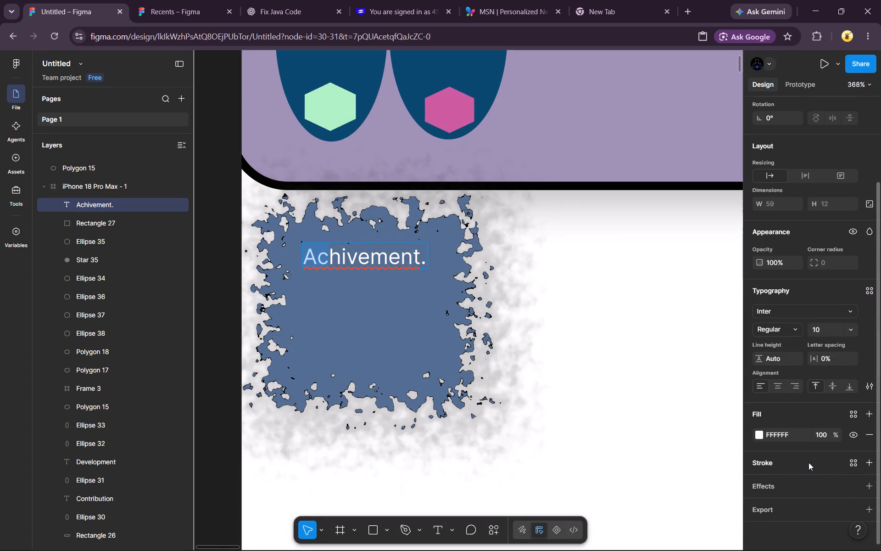
click(794, 486)
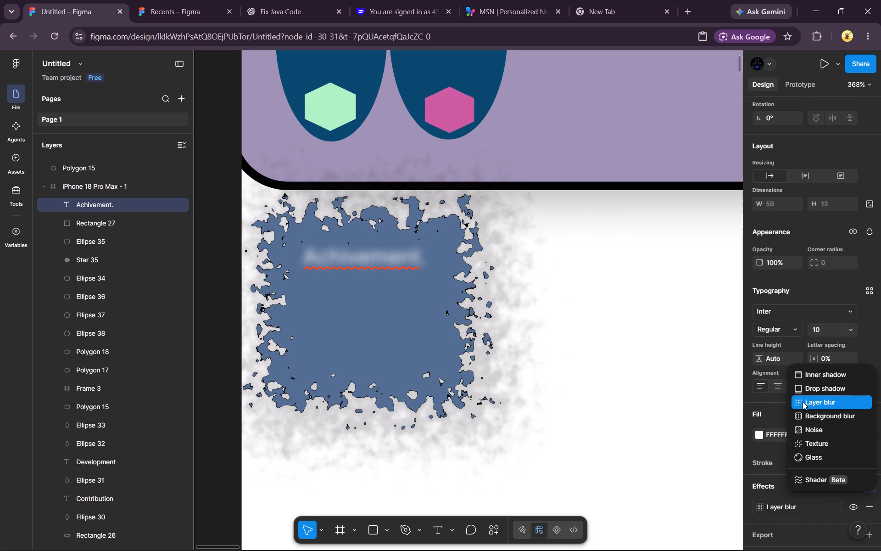
click(804, 373)
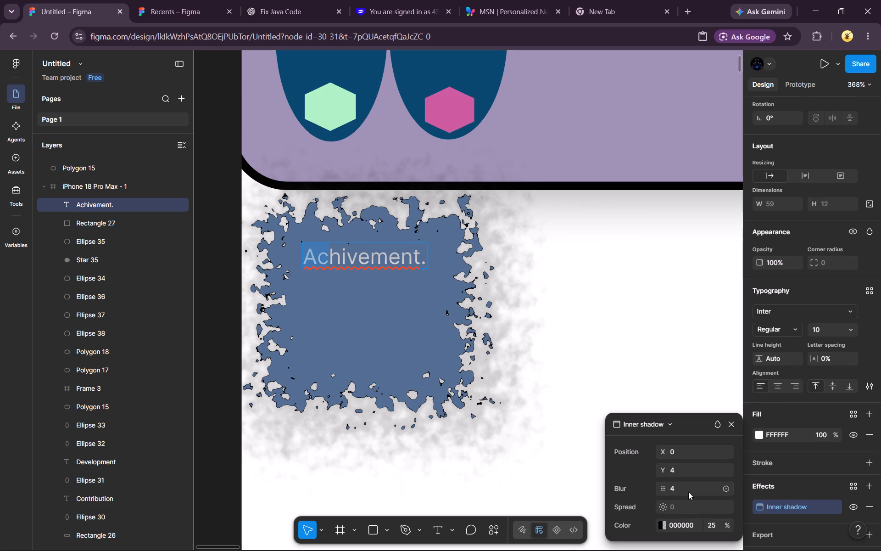
click(688, 489)
key(BackSpace)
text(21)
key(Return)
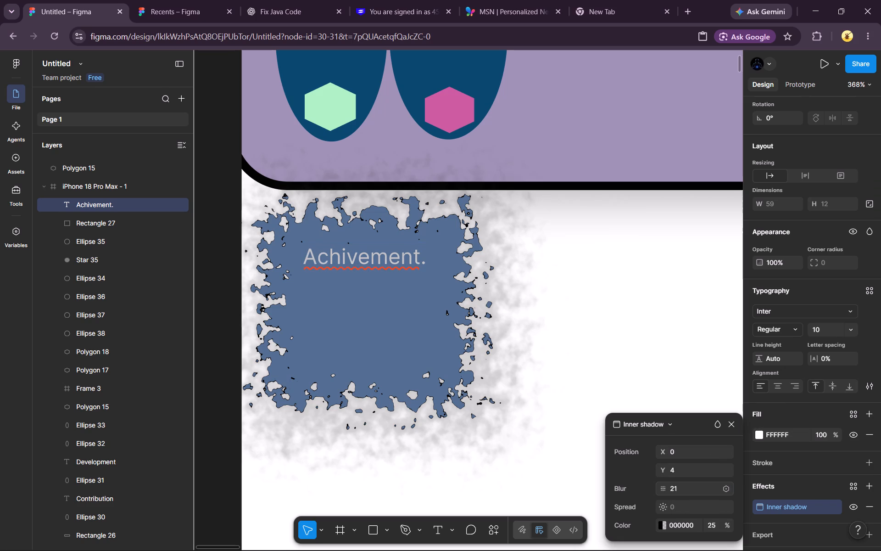
Recolor the letters "Ac" of the "Achivement." text to a light pink, F4C5C5.
click(761, 433)
drag(698, 316, 710, 325)
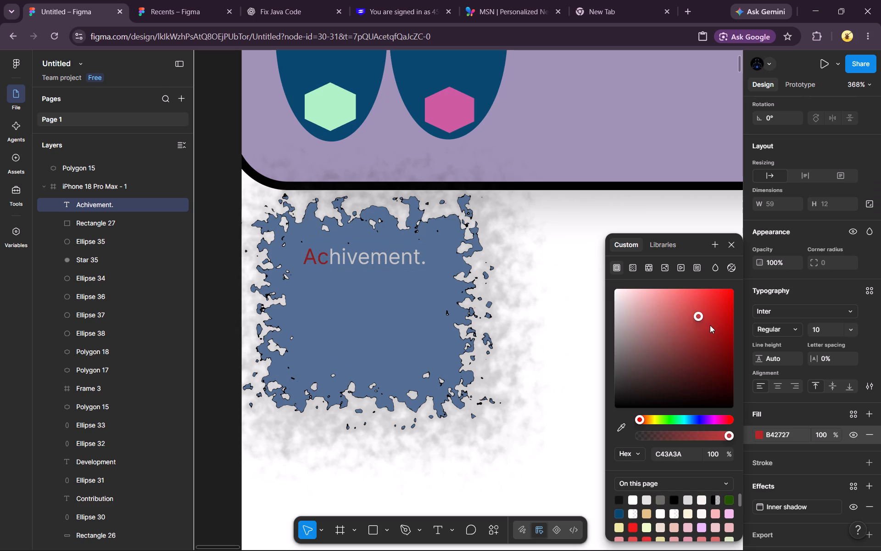
drag(710, 325, 637, 294)
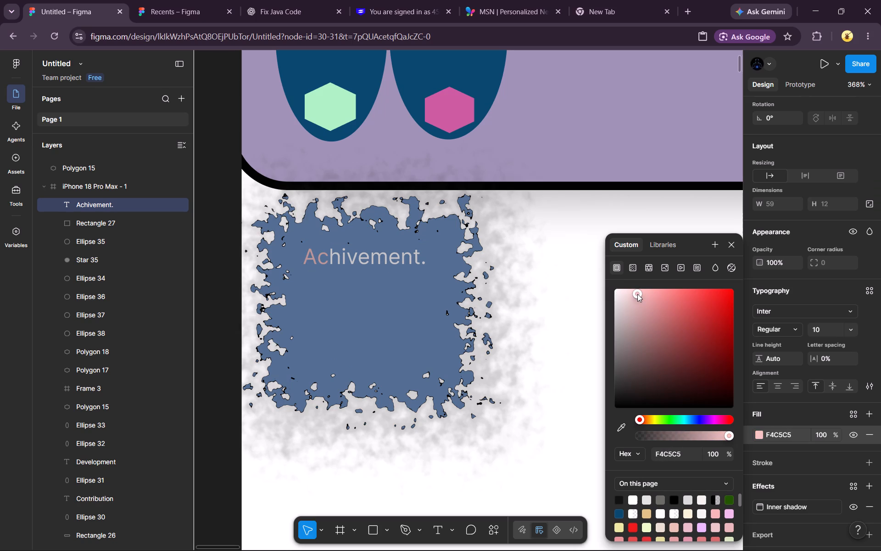
Lighten the pink of the letters "Ac" in the "Achivement." text to FFD7D7.
drag(637, 294, 632, 288)
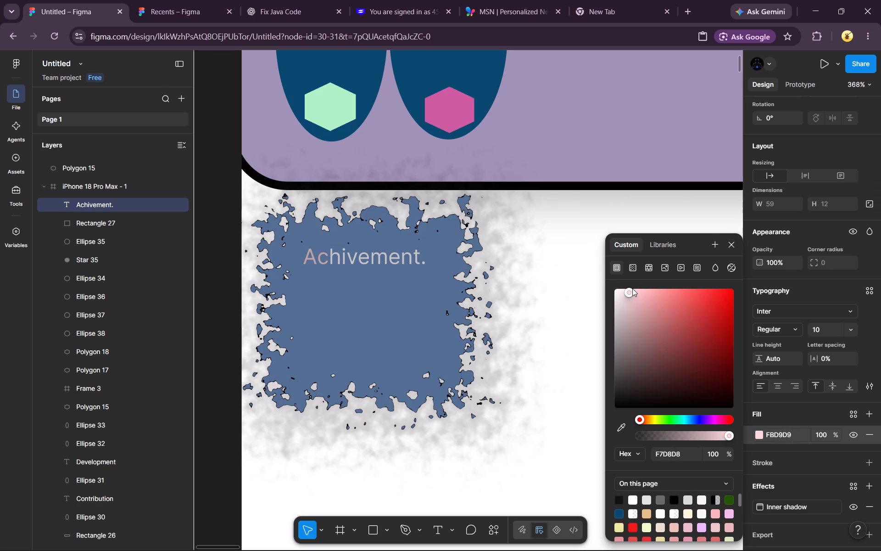
drag(632, 288, 633, 287)
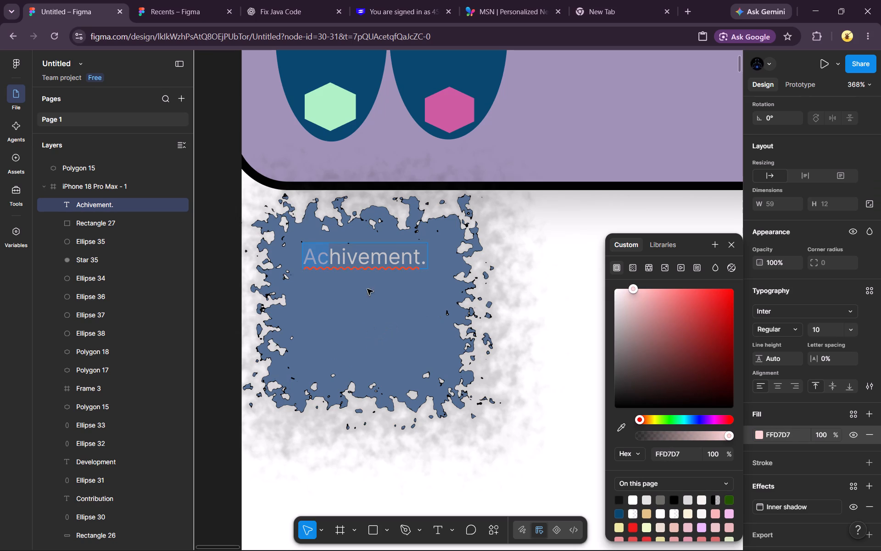
Recolor the ending "nt." of the "Achivement." text to a light green, D8FFA3.
drag(397, 251, 427, 251)
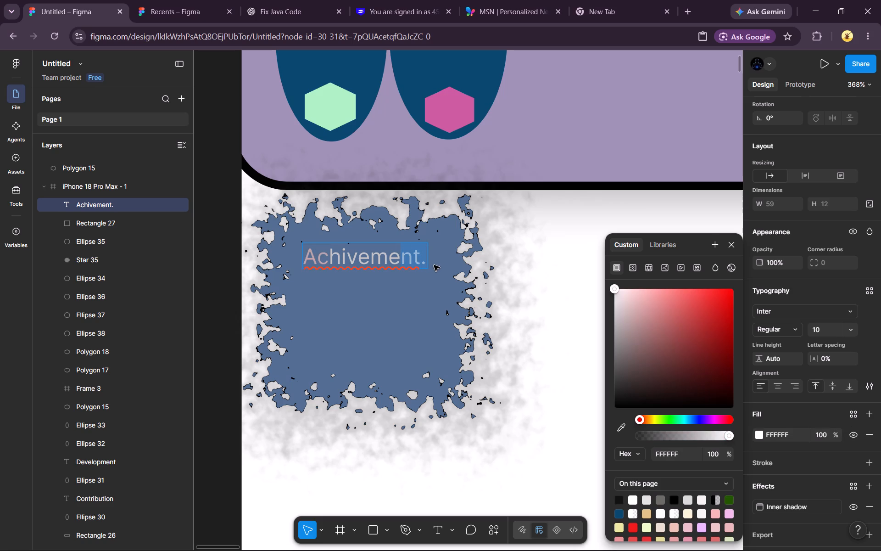
click(661, 413)
drag(682, 325, 646, 284)
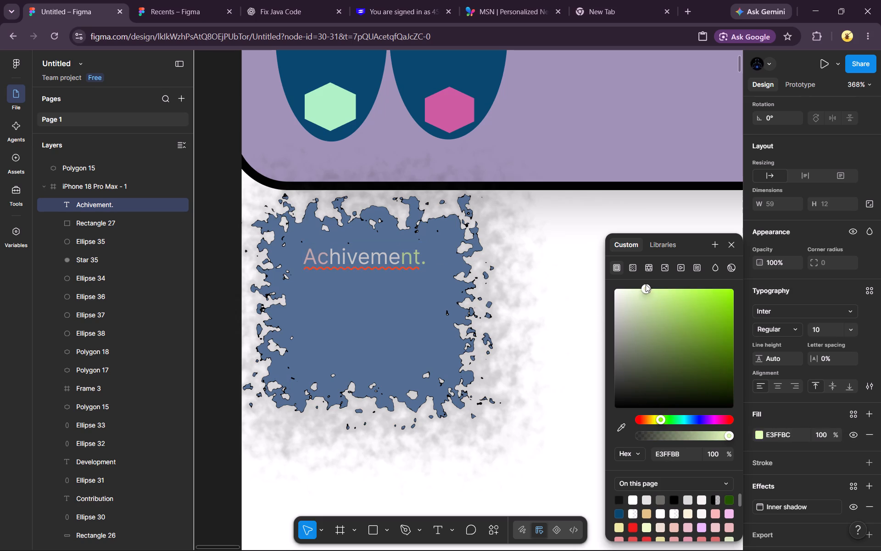
drag(646, 284, 626, 293)
drag(626, 293, 625, 294)
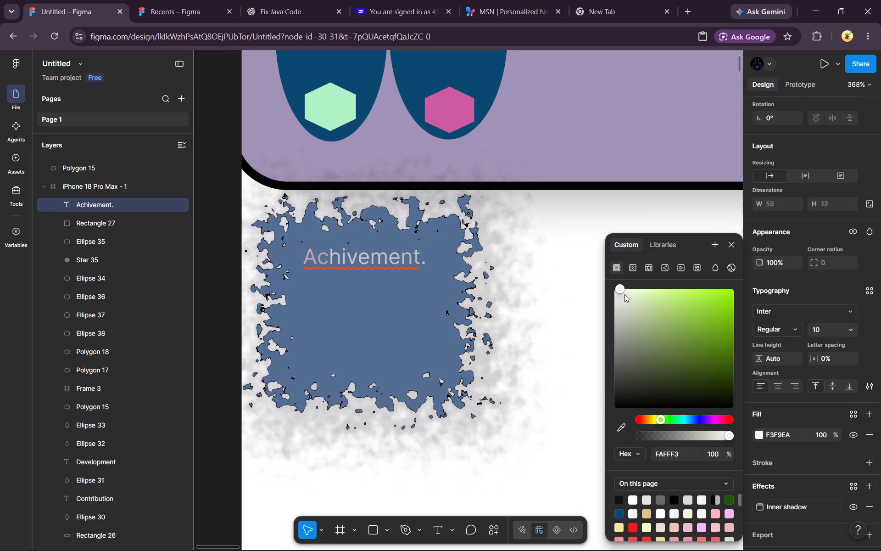
drag(625, 294, 625, 281)
drag(625, 281, 623, 282)
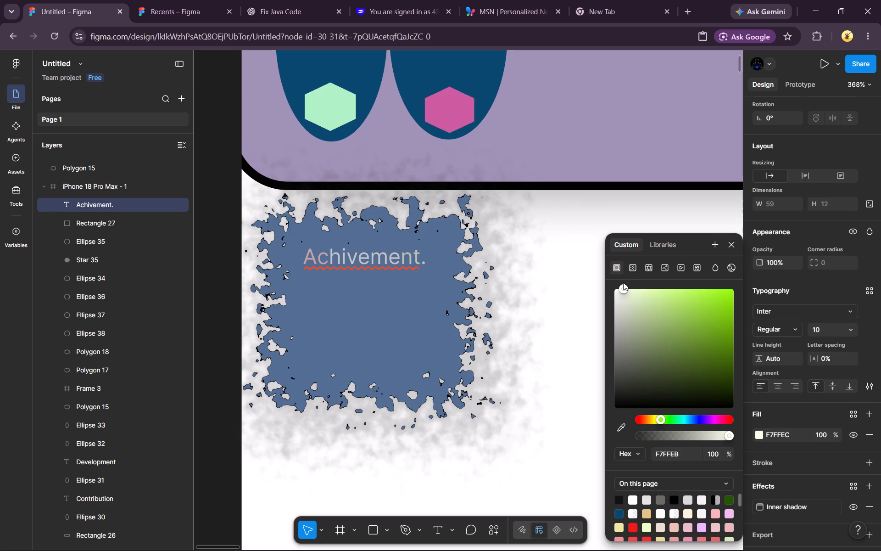
drag(623, 282, 653, 315)
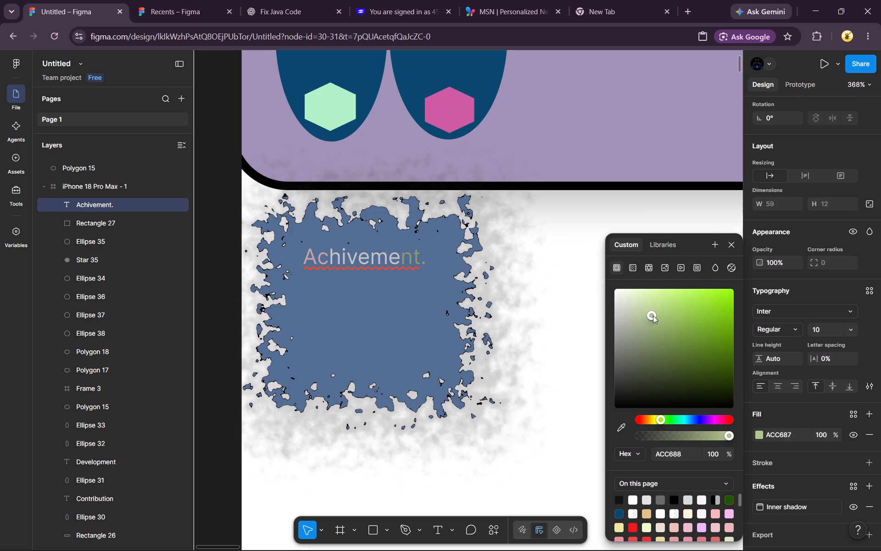
drag(653, 315, 611, 272)
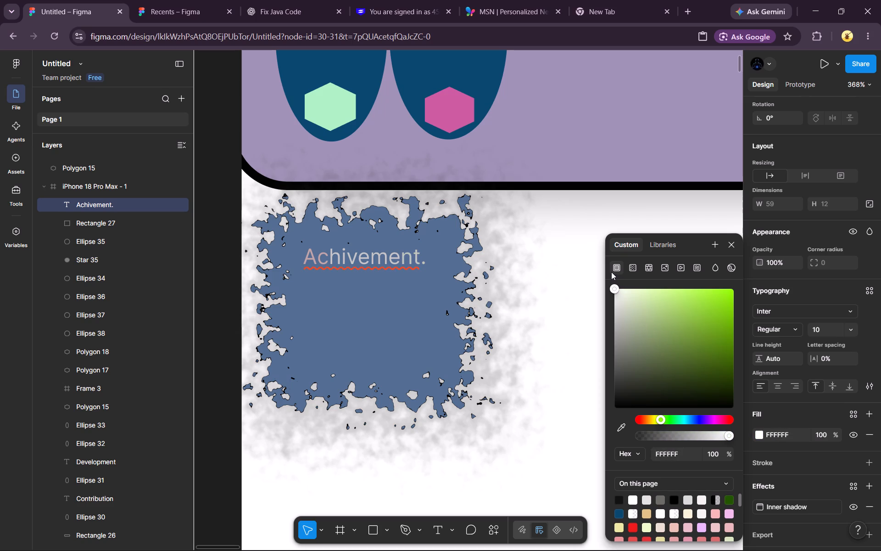
drag(611, 272, 613, 271)
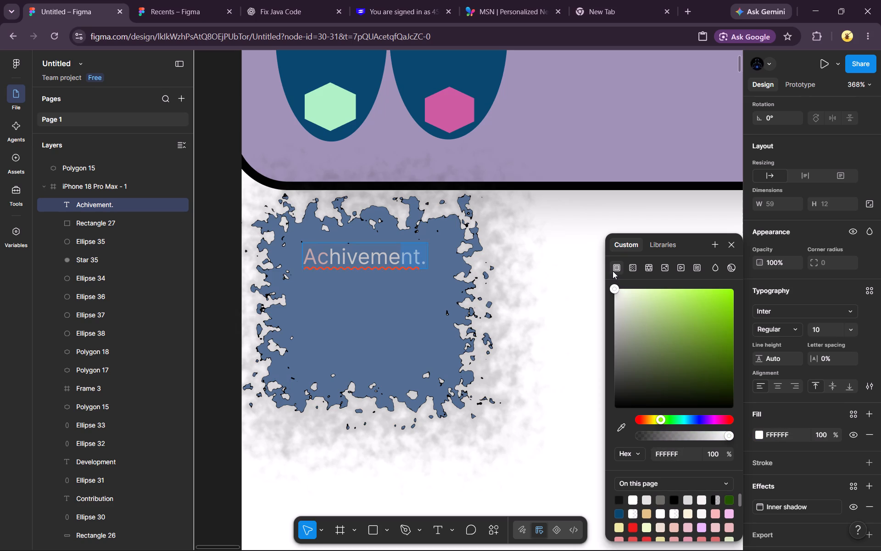
drag(613, 271, 649, 308)
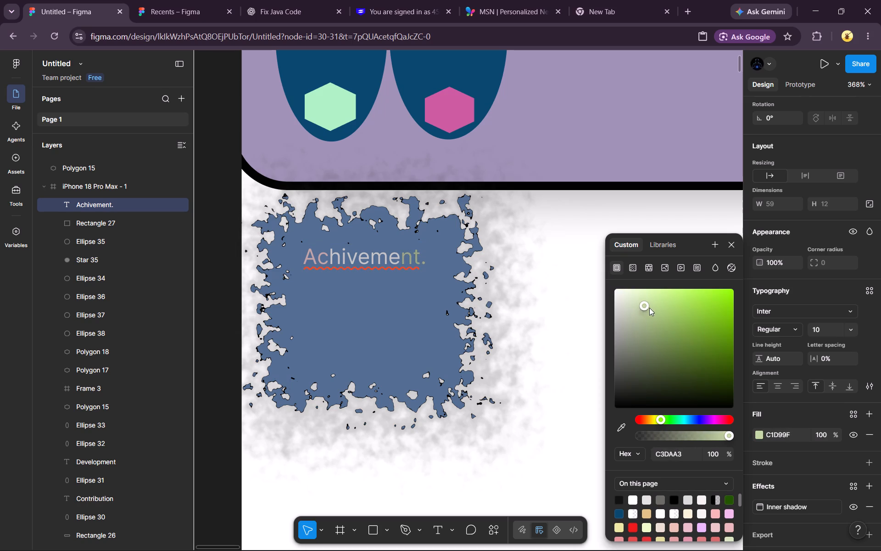
drag(649, 308, 635, 261)
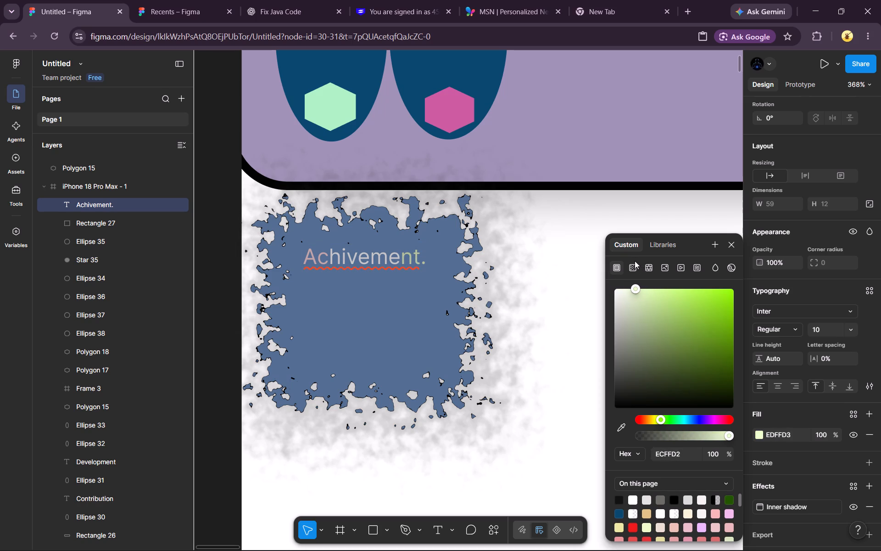
drag(635, 261, 606, 264)
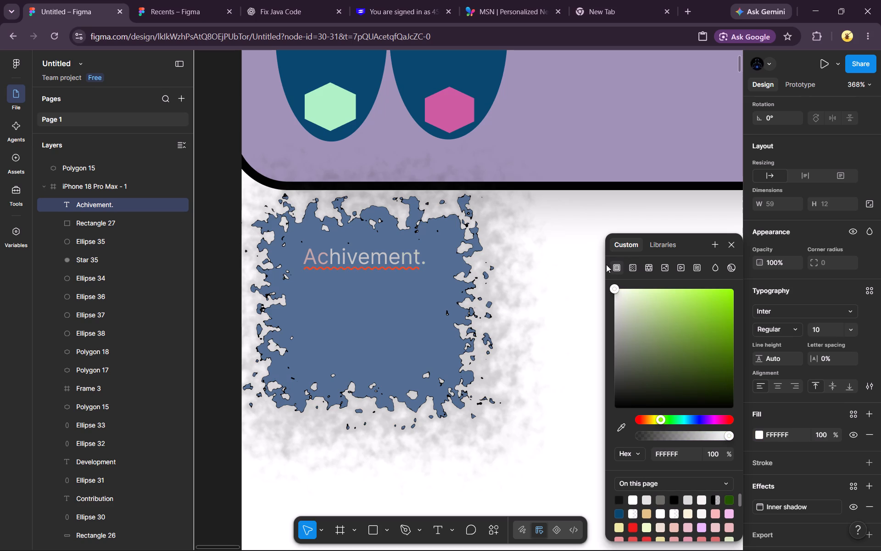
drag(606, 264, 599, 269)
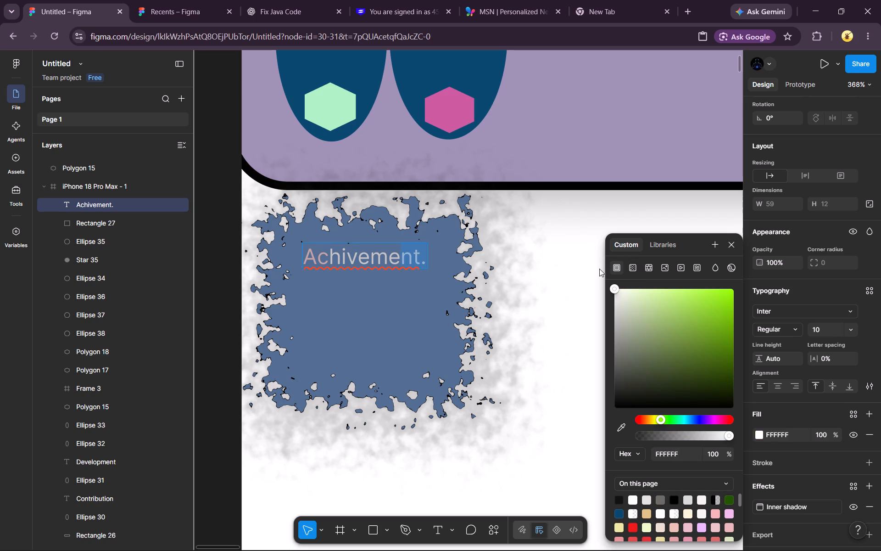
drag(599, 269, 616, 269)
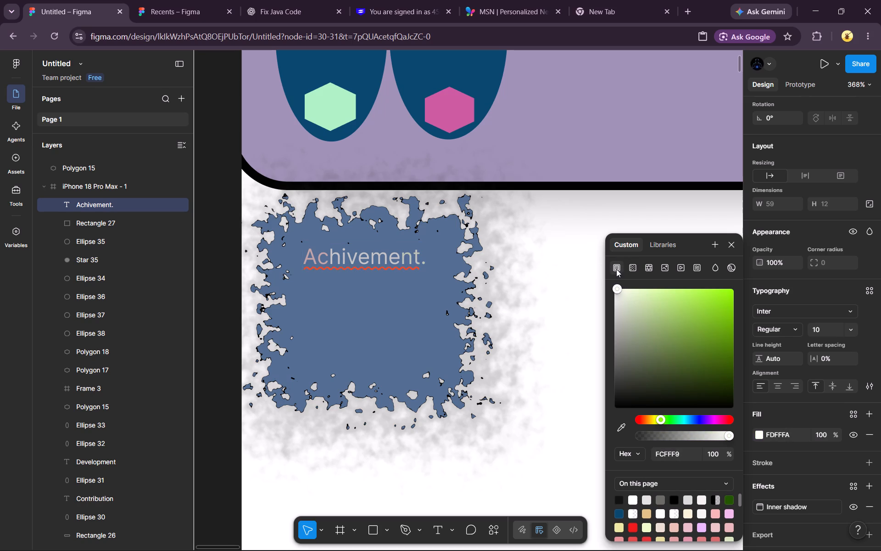
drag(616, 269, 608, 264)
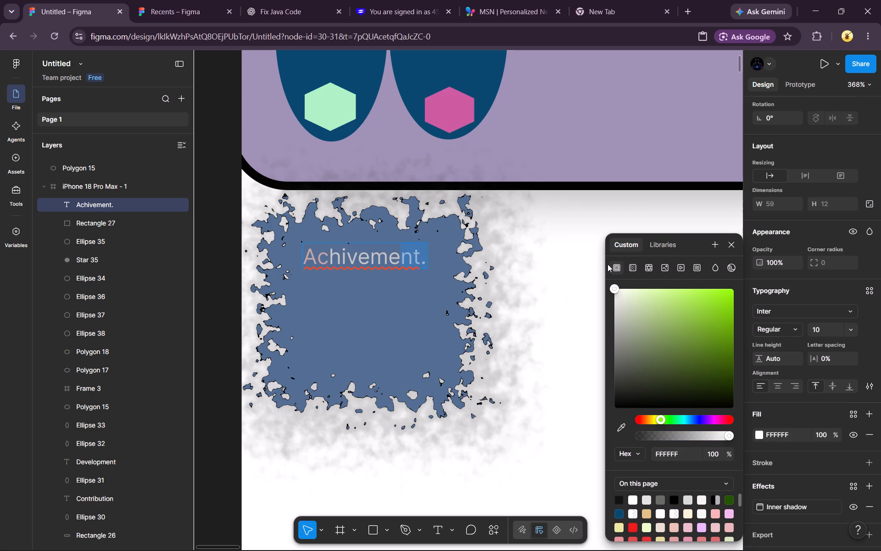
drag(608, 264, 650, 308)
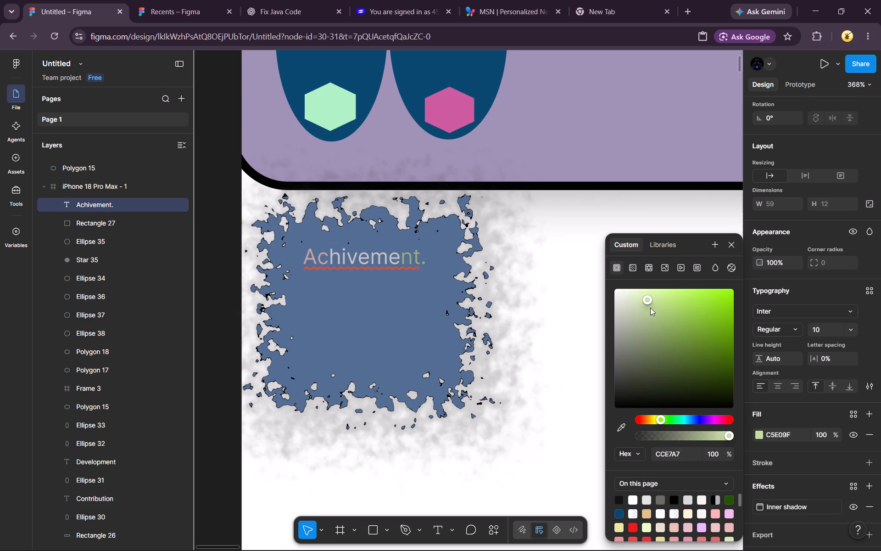
drag(650, 308, 664, 292)
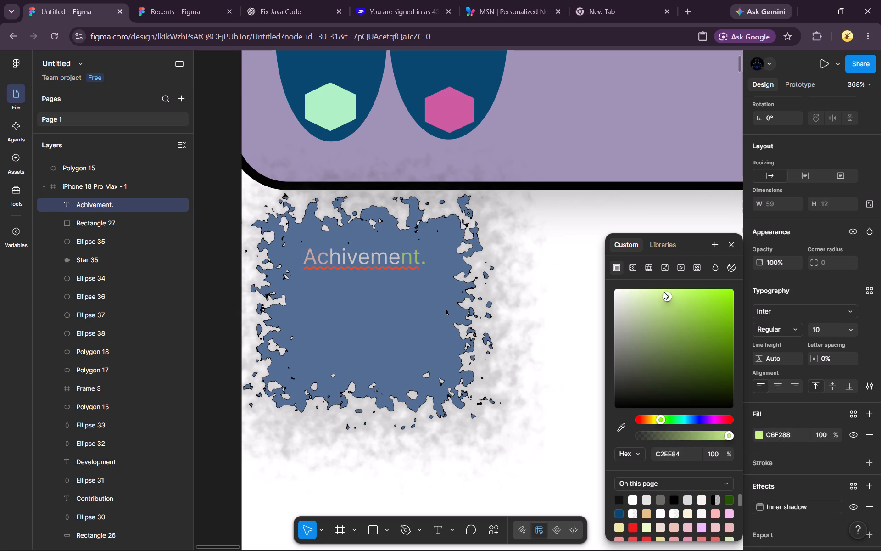
drag(664, 292, 658, 274)
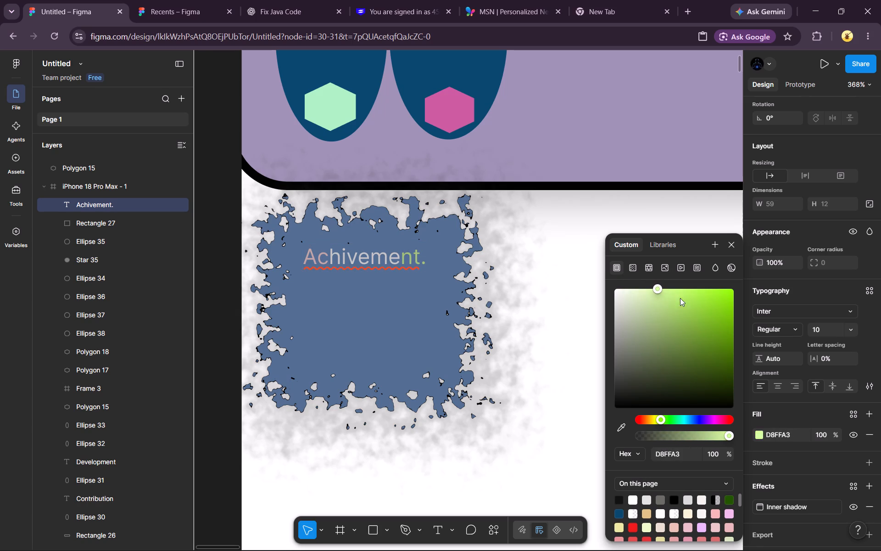
click(731, 246)
click(414, 313)
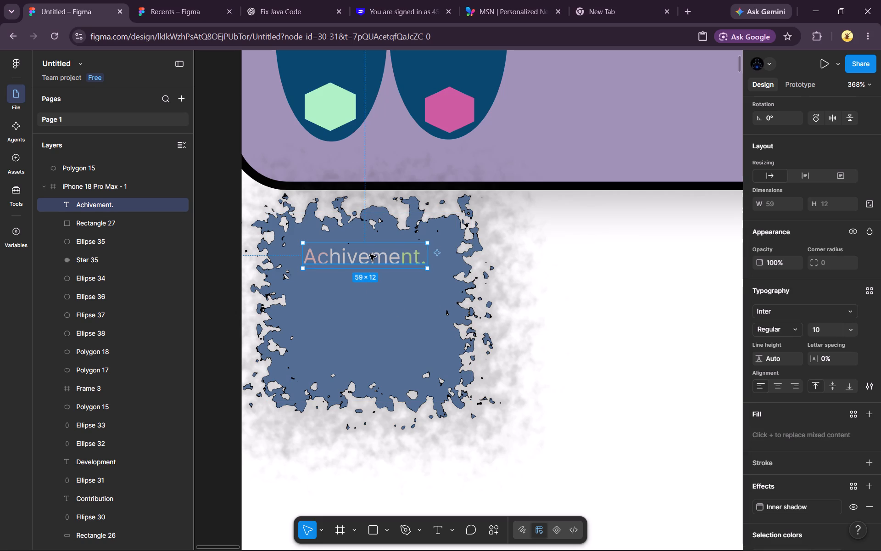
Move the "Achivement." text slightly up, centering it horizontally near the top edge of the blue textured rectangle.
drag(370, 254, 369, 248)
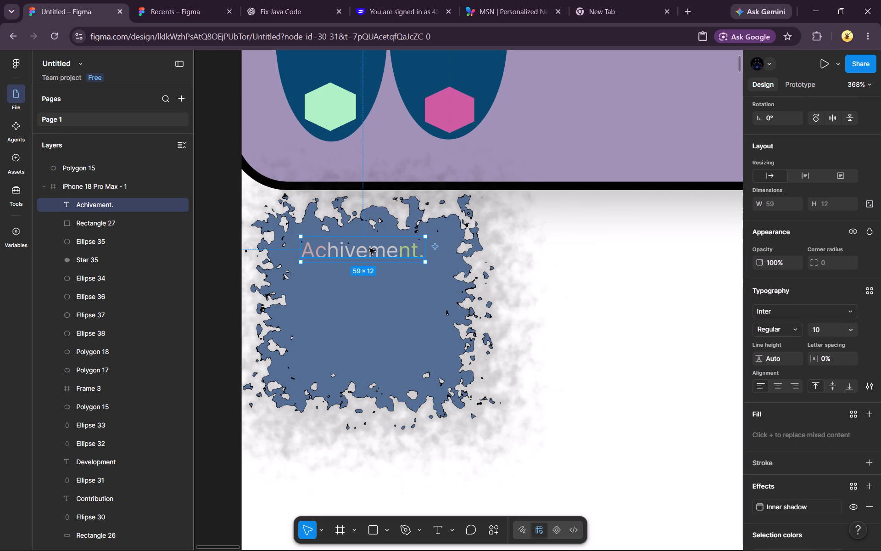
drag(369, 248, 375, 237)
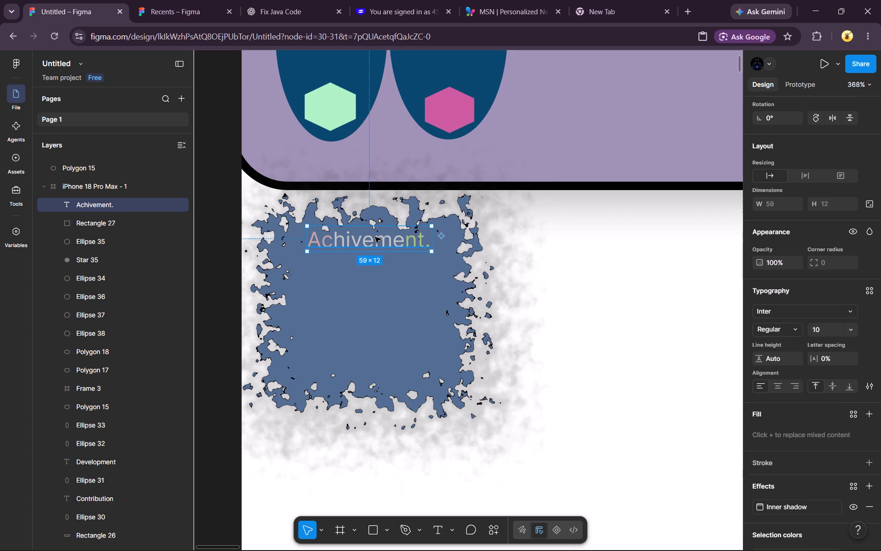
click(334, 236)
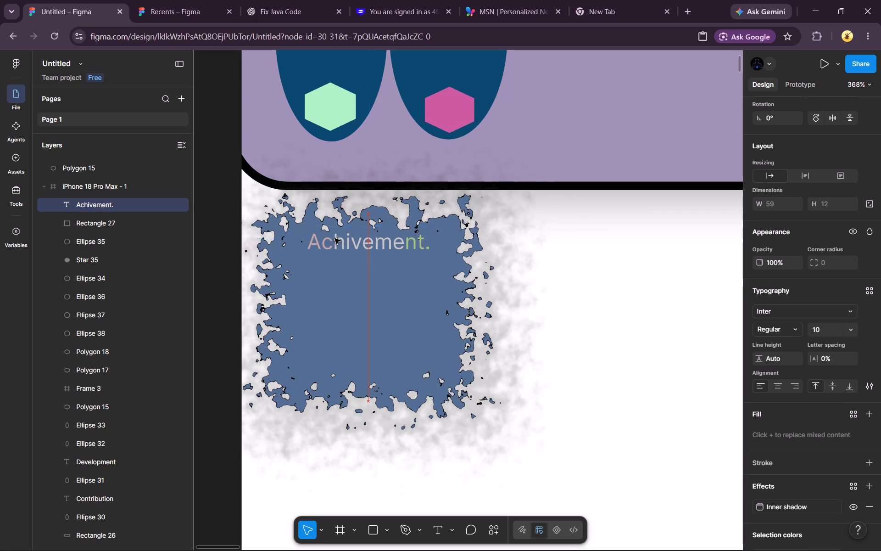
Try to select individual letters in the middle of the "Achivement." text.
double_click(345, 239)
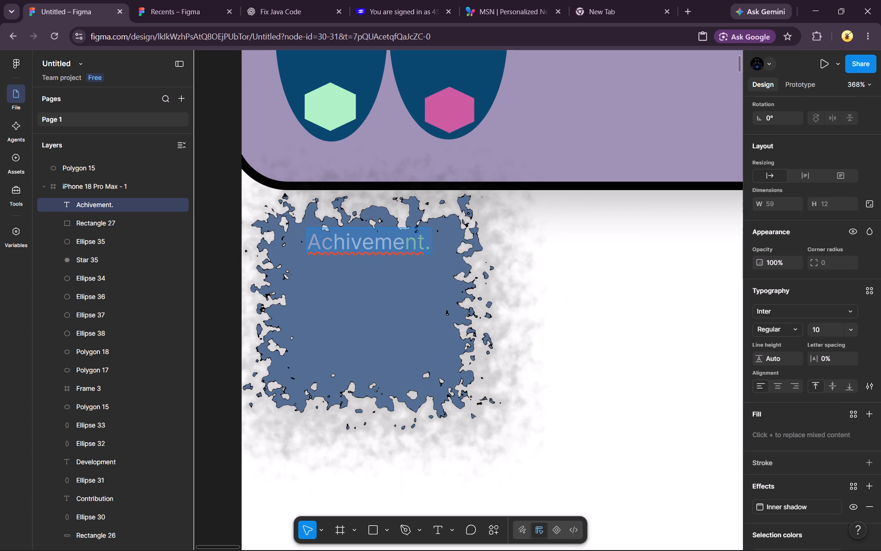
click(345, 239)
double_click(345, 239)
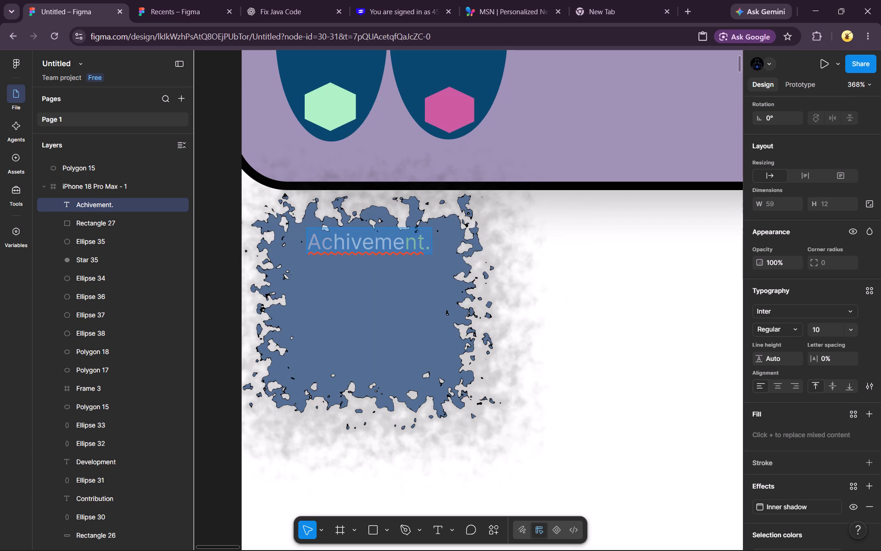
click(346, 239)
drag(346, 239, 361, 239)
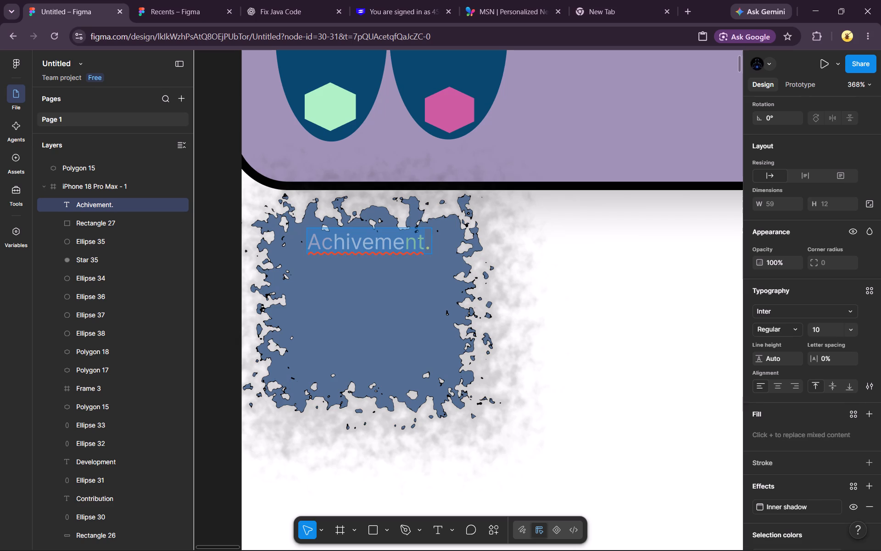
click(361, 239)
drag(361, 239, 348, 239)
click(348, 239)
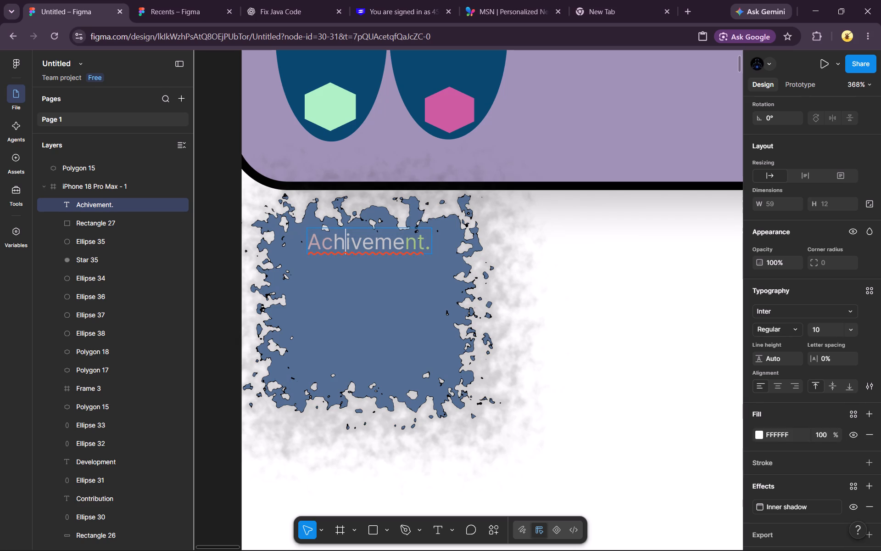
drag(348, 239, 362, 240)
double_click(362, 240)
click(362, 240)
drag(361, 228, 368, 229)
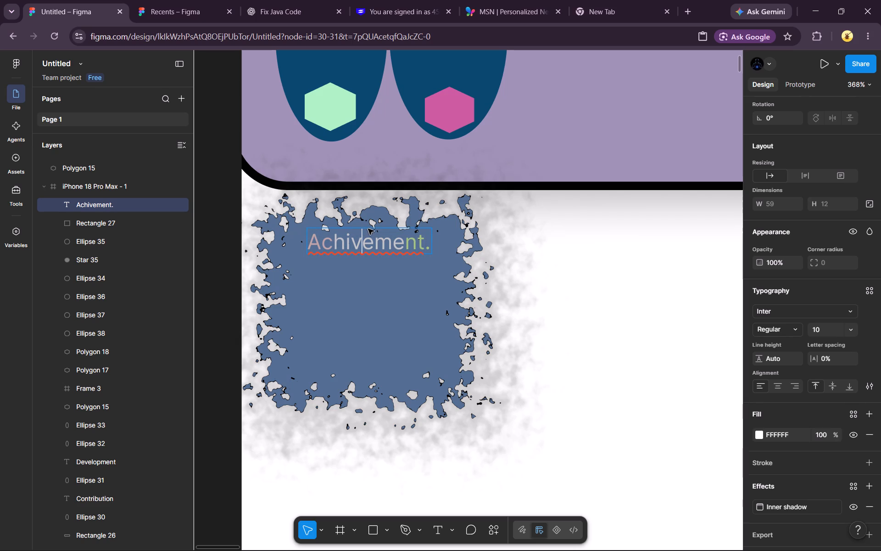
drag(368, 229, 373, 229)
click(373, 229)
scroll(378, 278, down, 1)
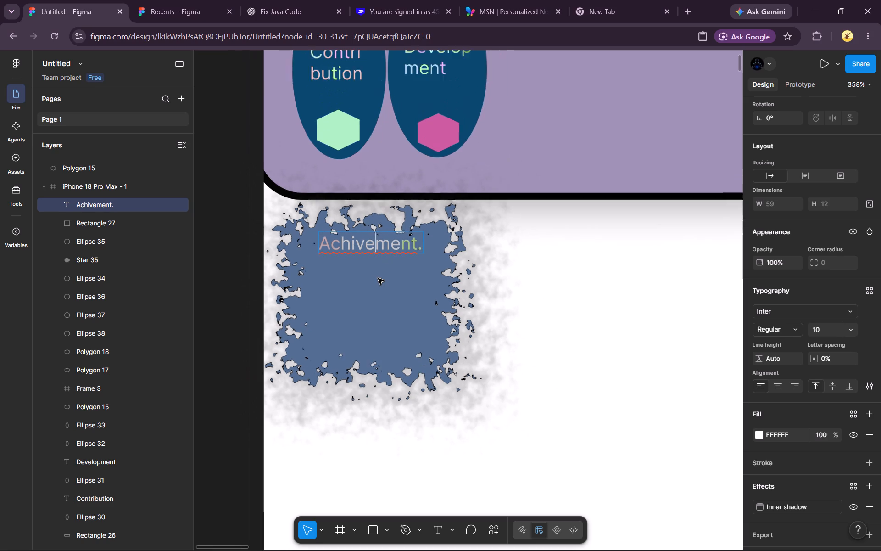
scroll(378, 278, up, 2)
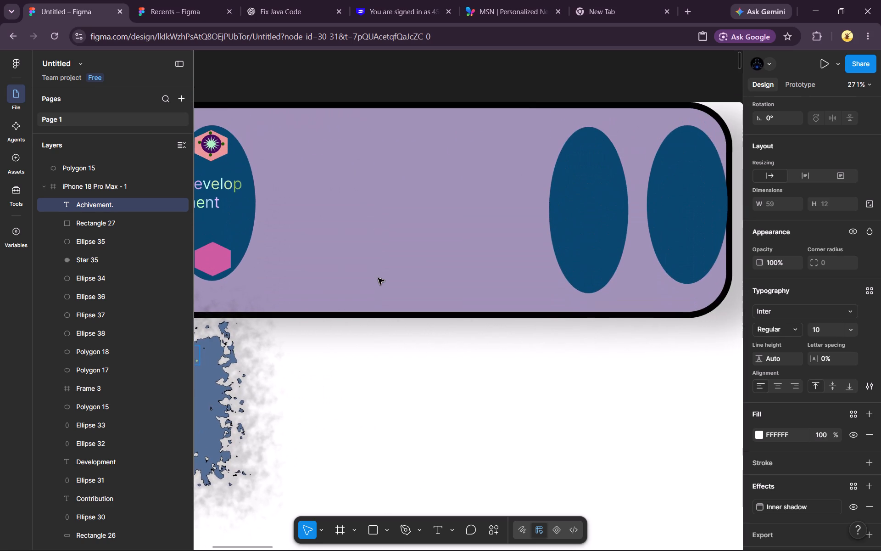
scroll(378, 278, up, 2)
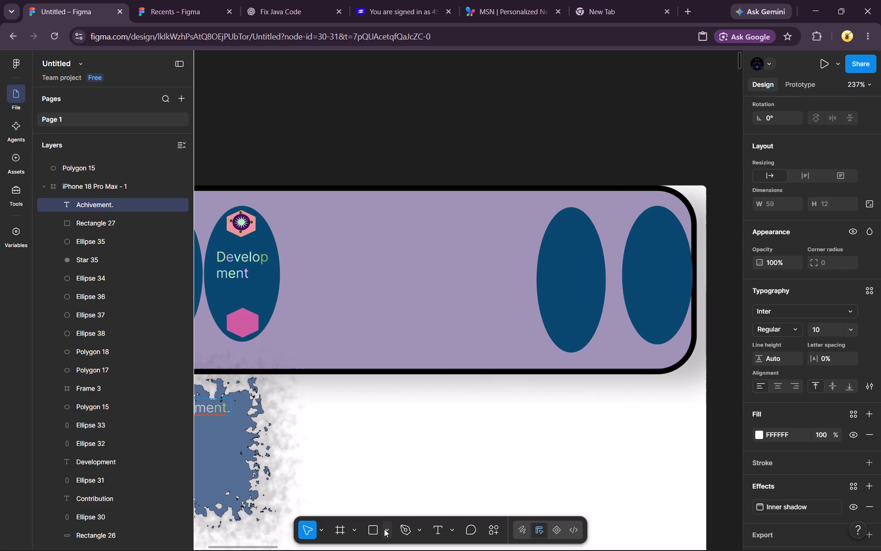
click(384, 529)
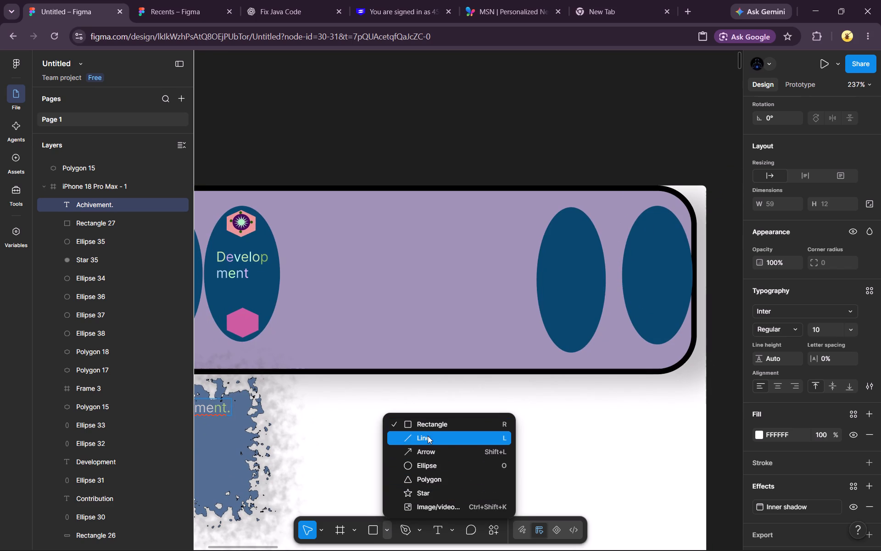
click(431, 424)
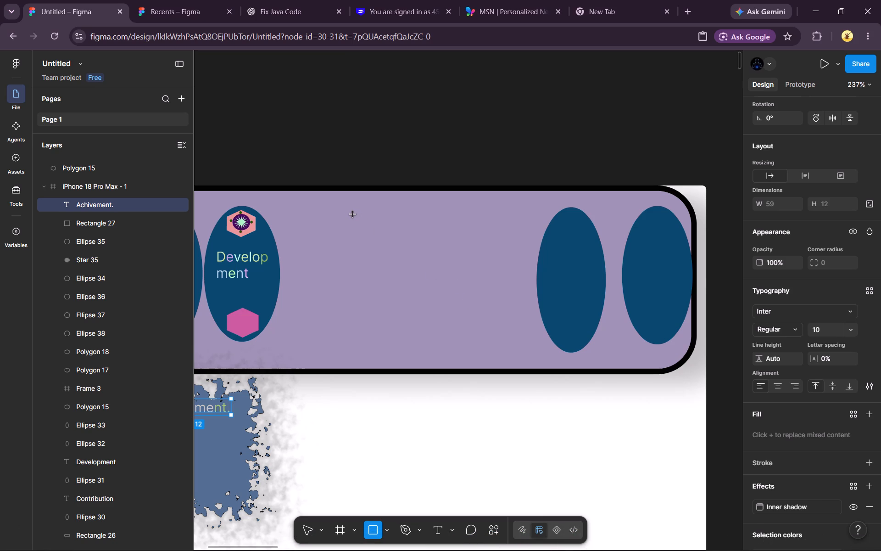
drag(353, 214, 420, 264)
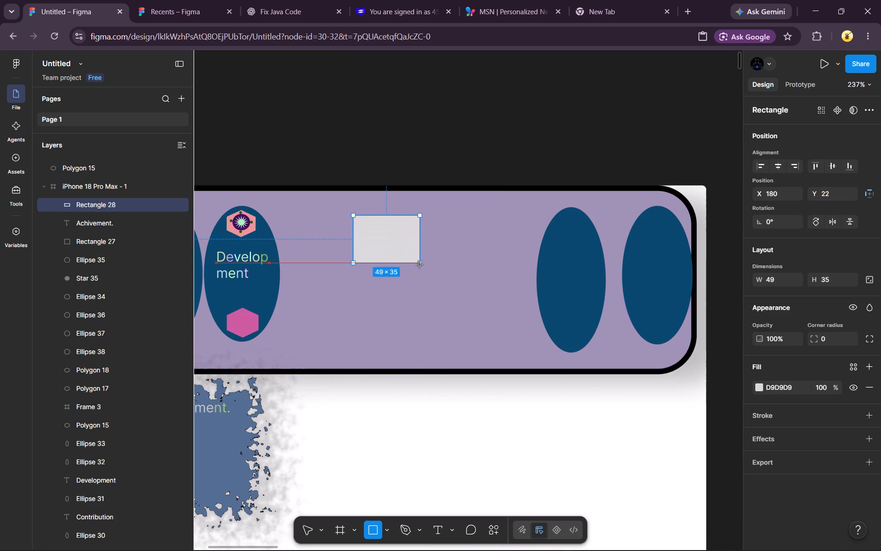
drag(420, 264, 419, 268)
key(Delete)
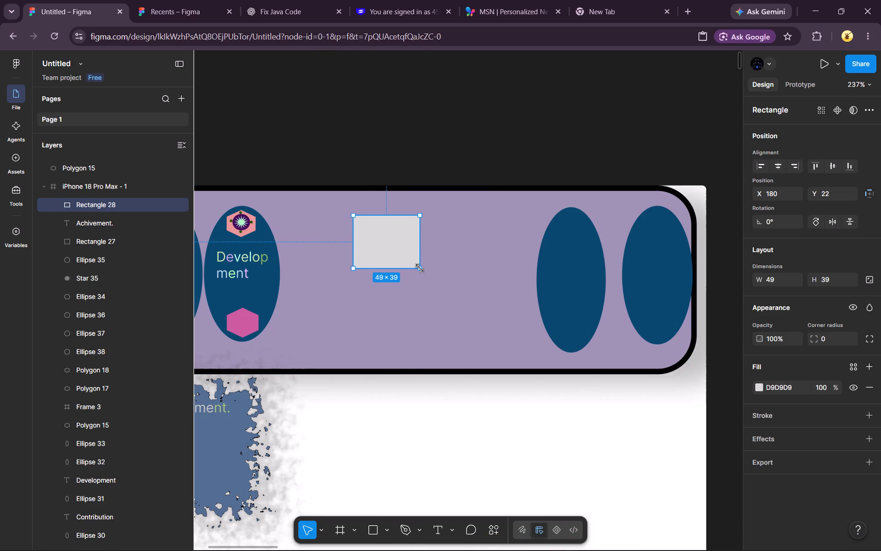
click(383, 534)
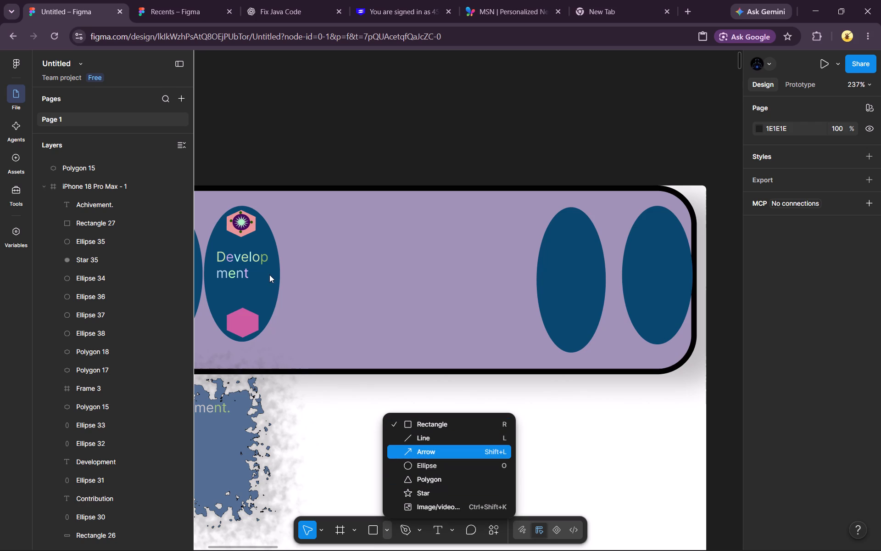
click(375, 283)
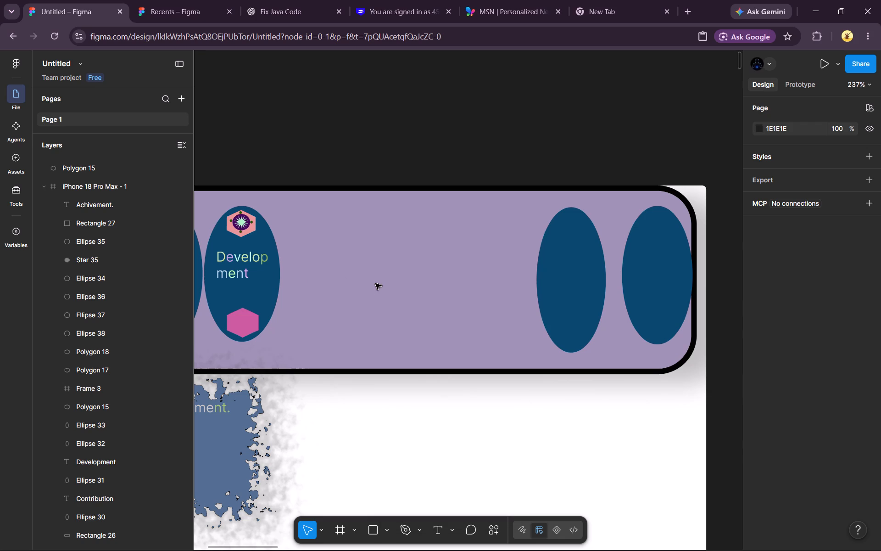
Draw an ellipse about 12 × 11 inside the pink hexagon below the "Development" text.
scroll(375, 283, right, 4)
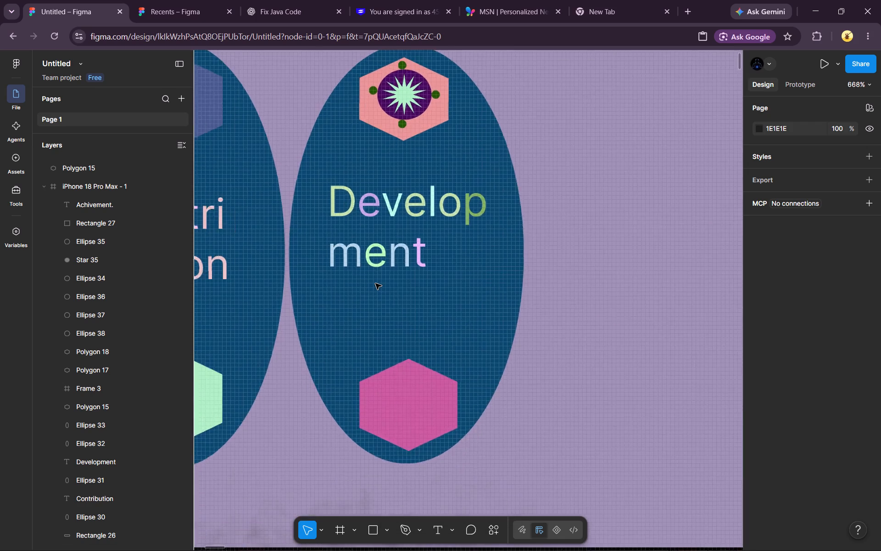
scroll(375, 283, up, 1)
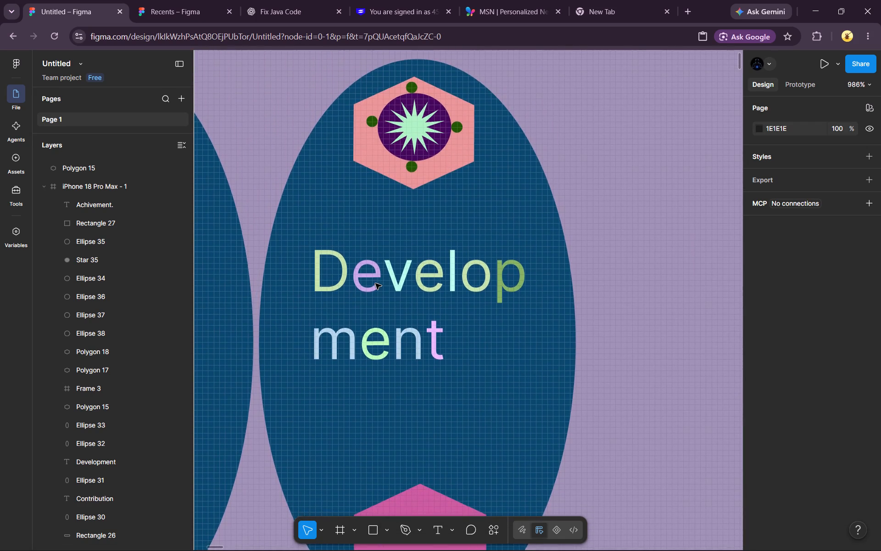
scroll(375, 283, up, 1)
scroll(375, 283, down, 1)
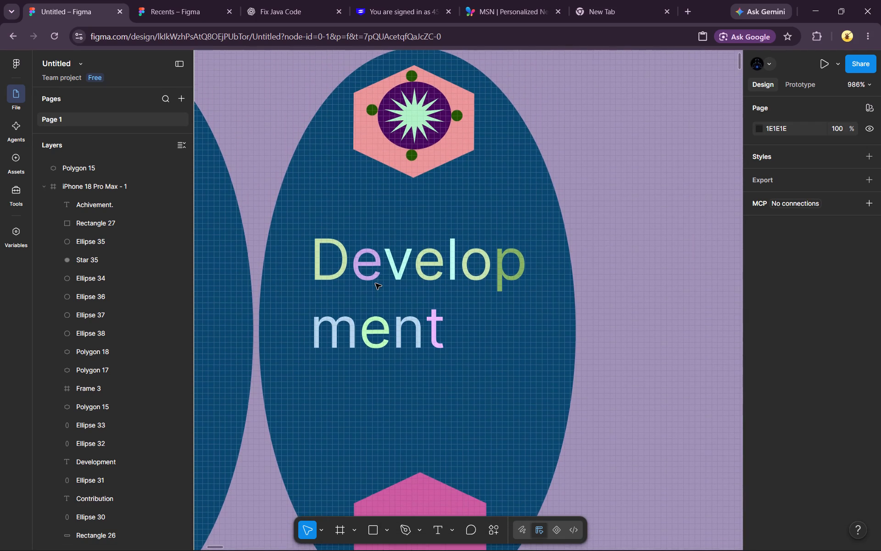
scroll(375, 283, down, 1)
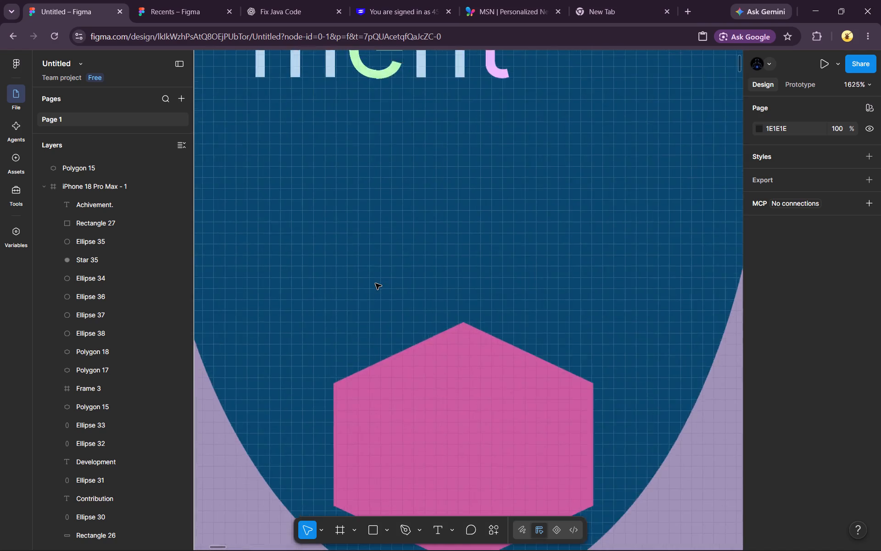
scroll(375, 283, down, 2)
scroll(375, 283, left, 1)
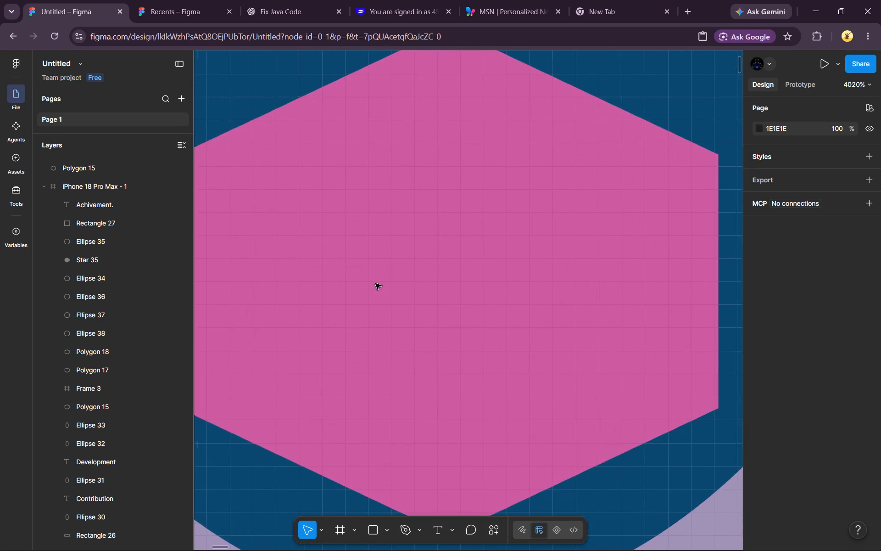
scroll(375, 283, left, 1)
click(388, 532)
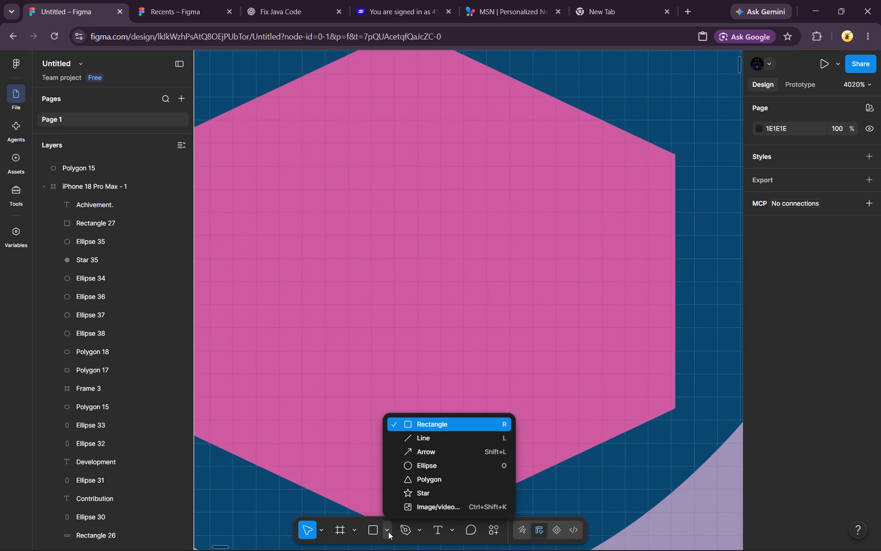
click(432, 468)
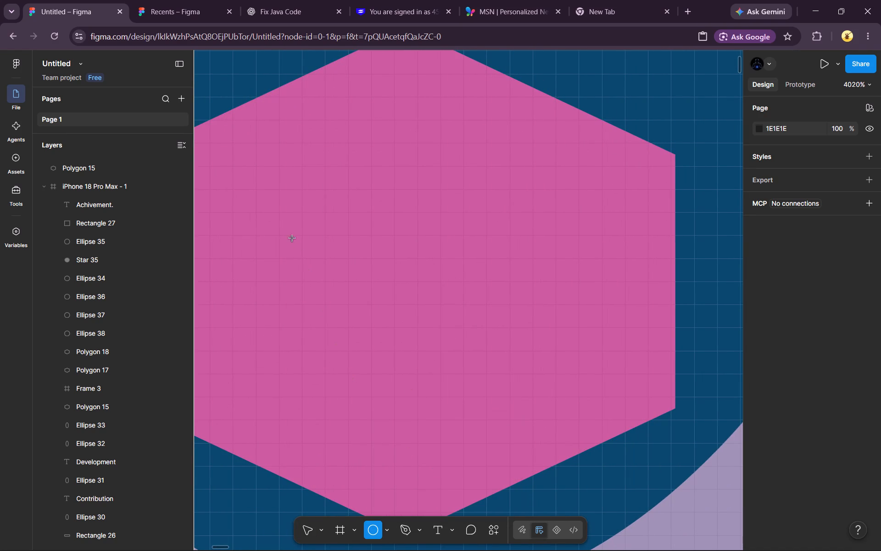
drag(274, 148, 437, 192)
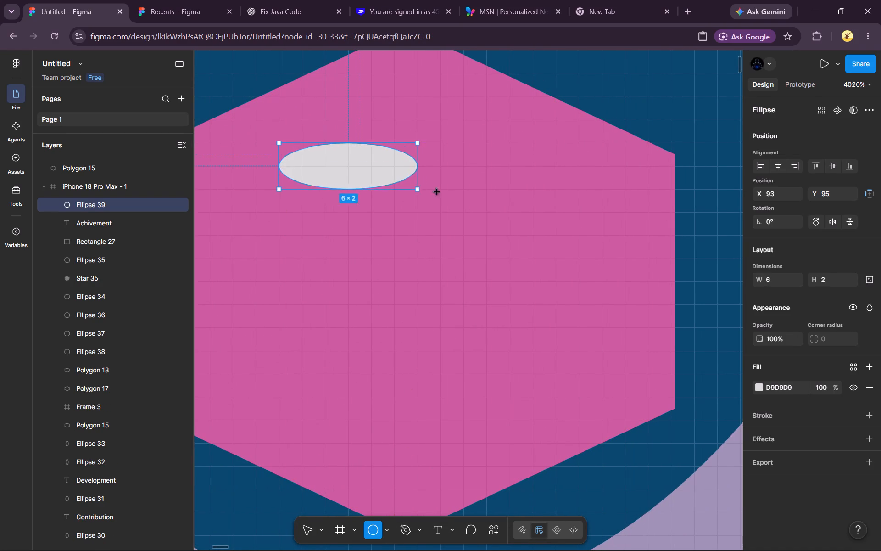
drag(437, 192, 533, 377)
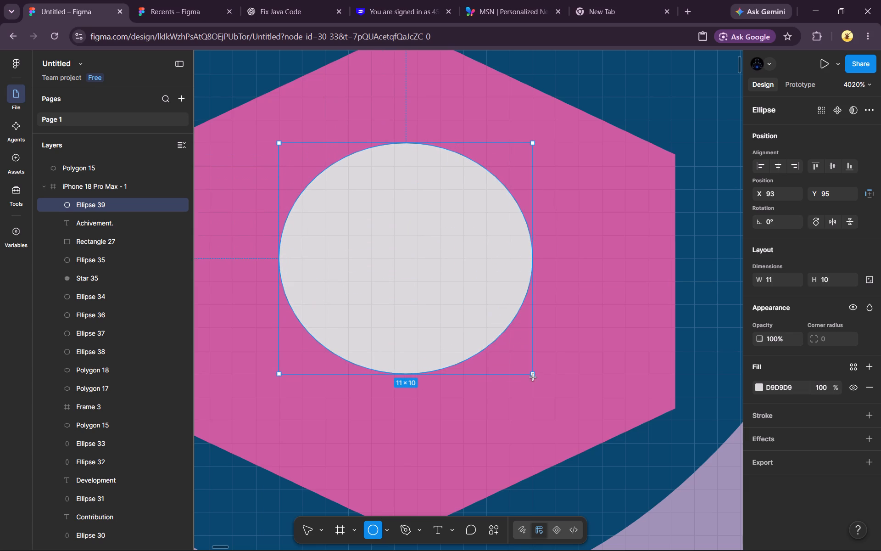
drag(533, 377, 523, 394)
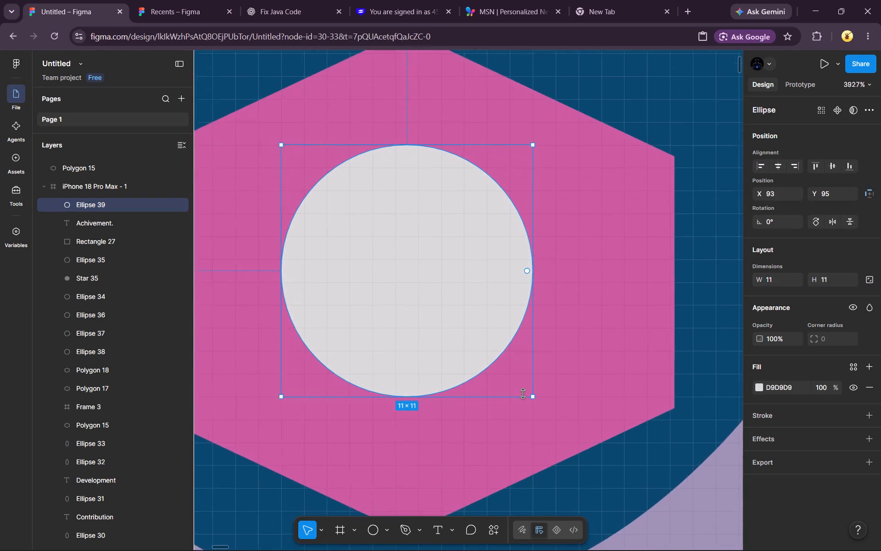
drag(536, 399, 549, 409)
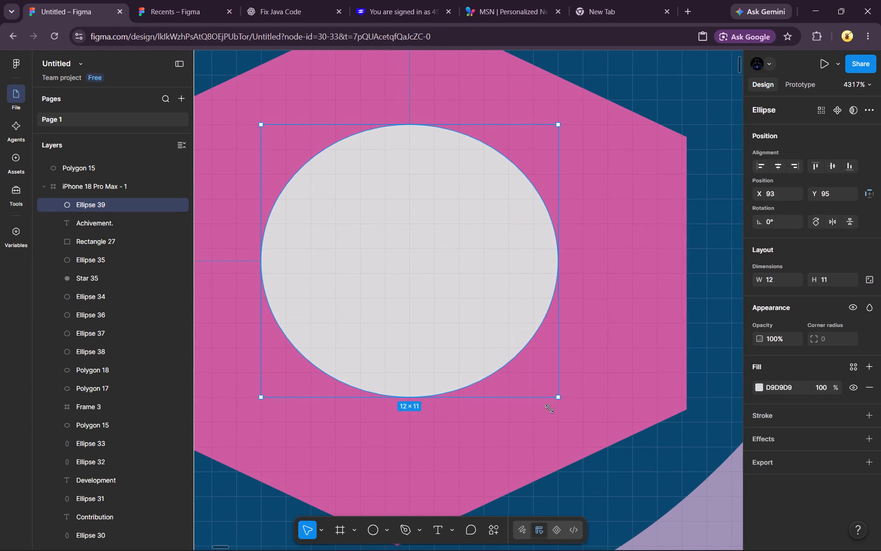
drag(549, 409, 551, 409)
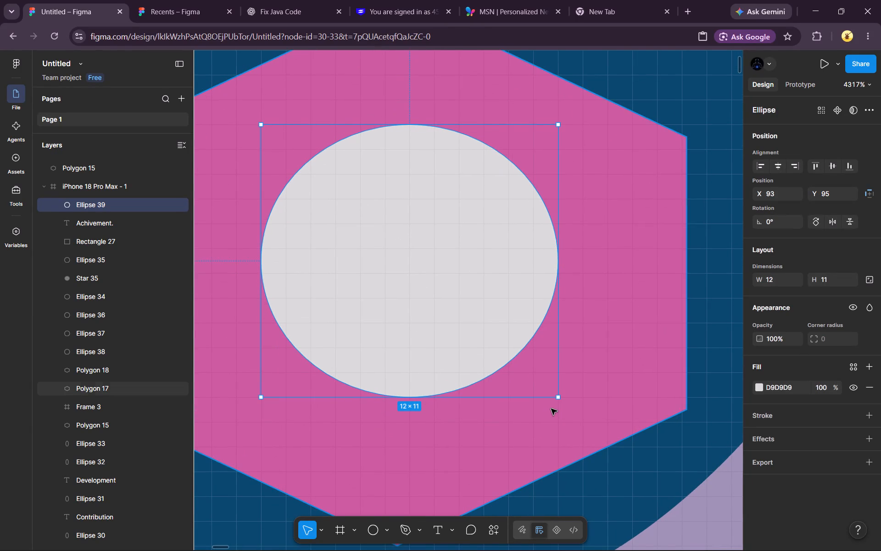
Shift the new ellipse slightly to X 92, Y 94, centering it within the pink hexagon at about 12 × 11.
scroll(551, 409, right, 1)
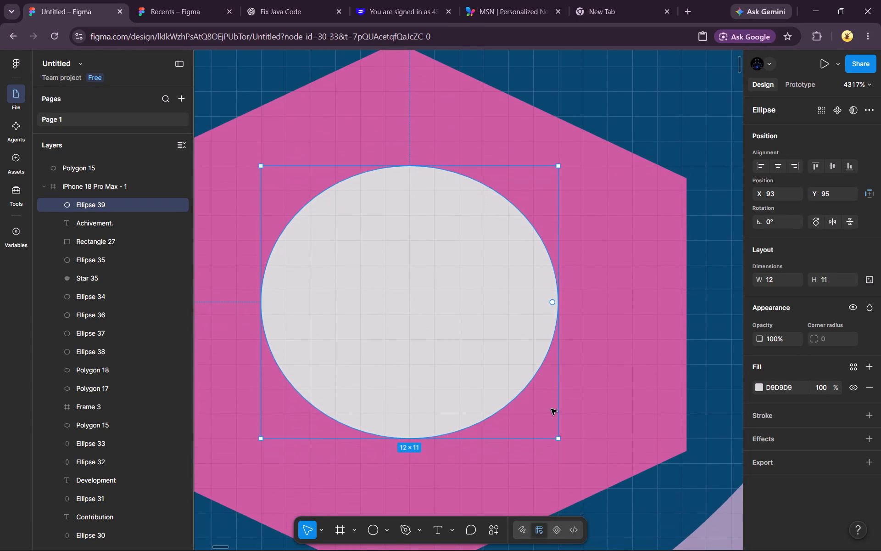
scroll(551, 409, right, 1)
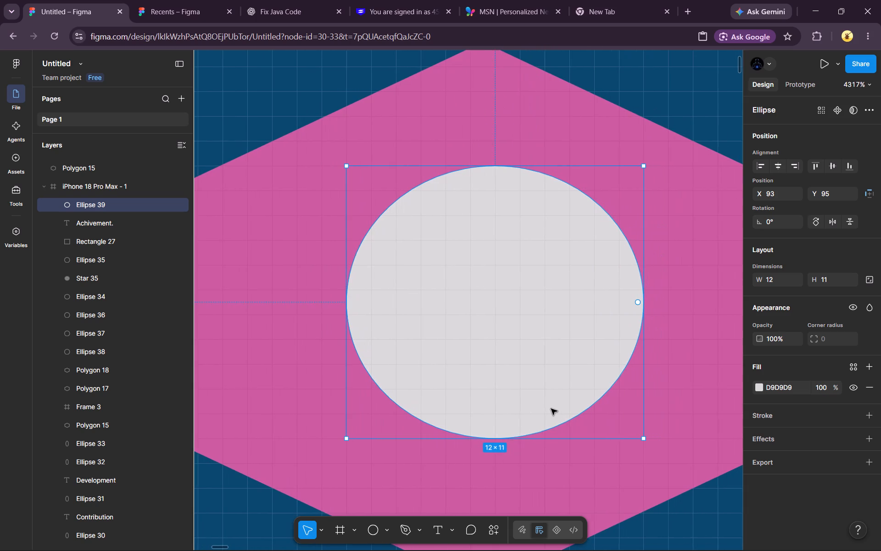
drag(485, 334, 468, 315)
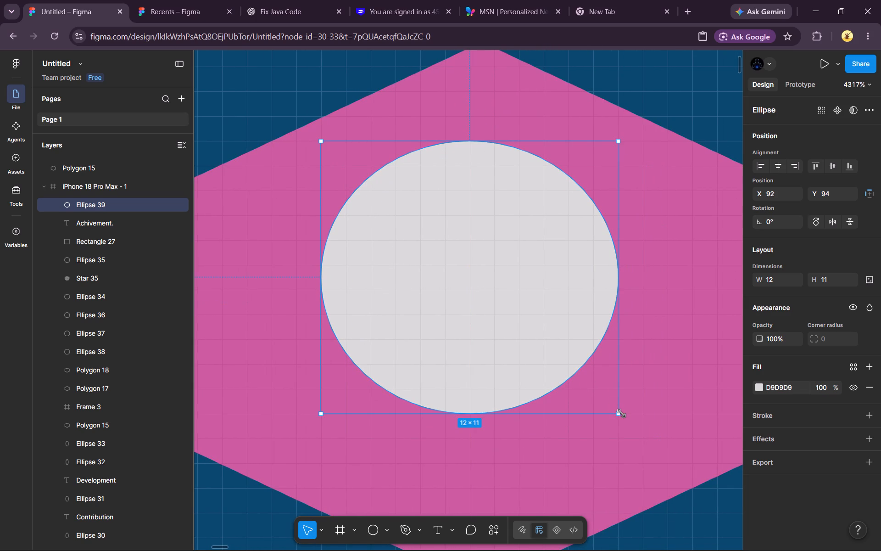
drag(621, 413, 629, 427)
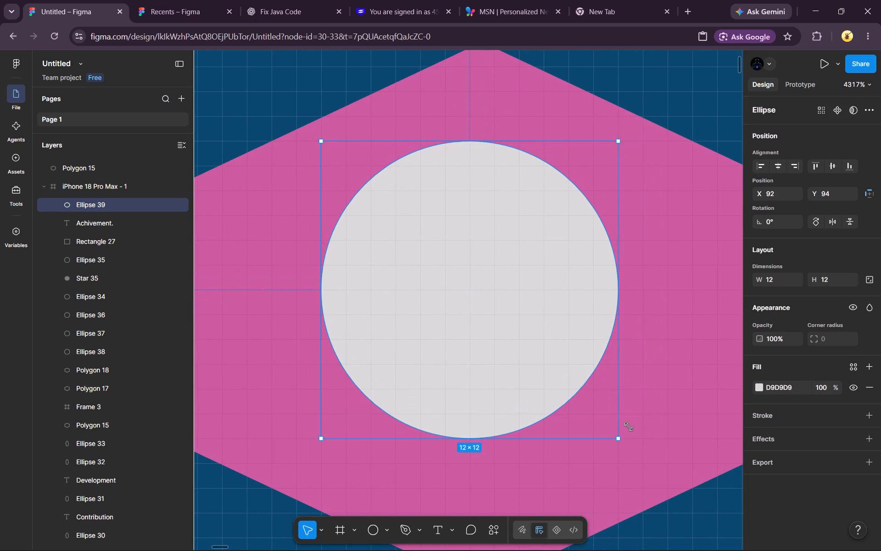
drag(629, 427, 629, 426)
Fill the ellipse inside the pink hexagon with a dark purple, 320A5C.
click(512, 294)
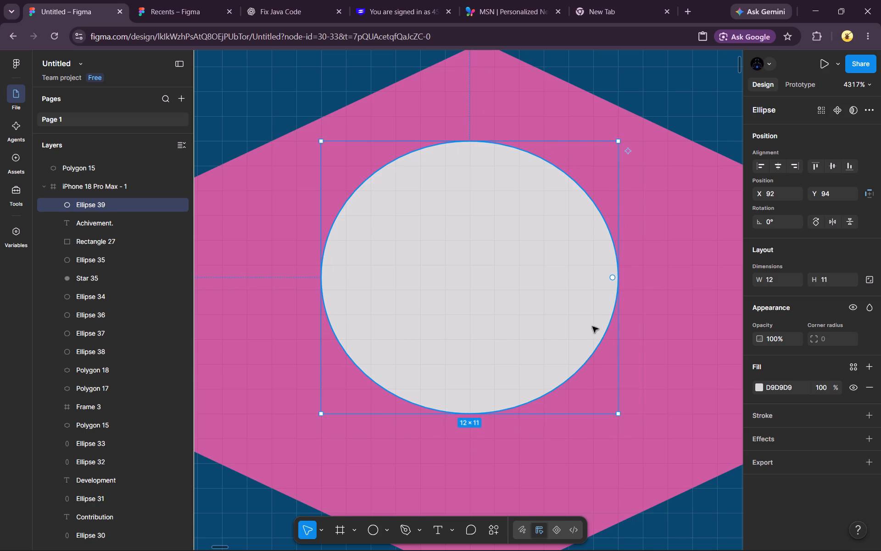
click(760, 388)
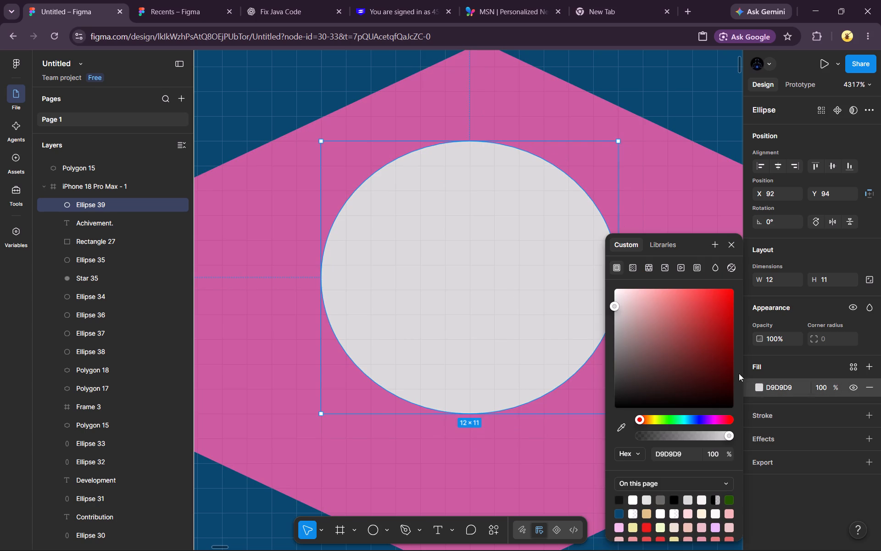
drag(686, 342, 714, 361)
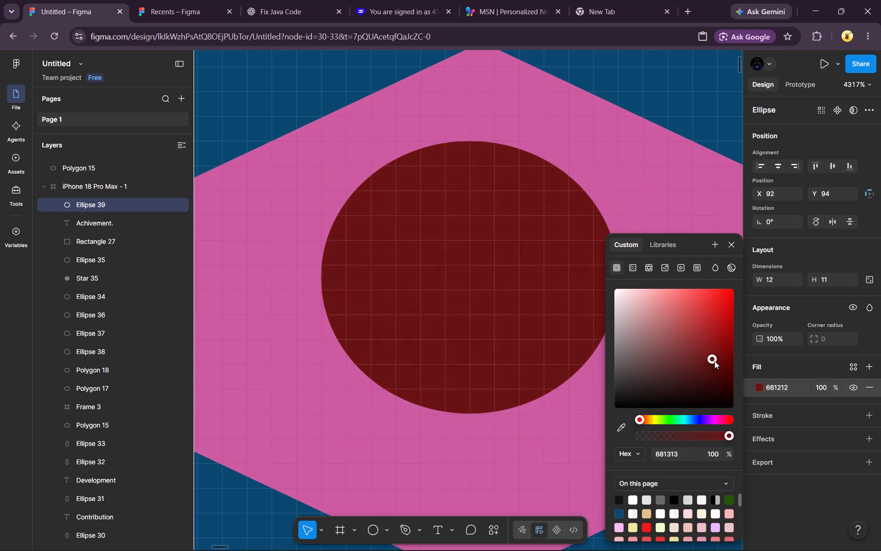
drag(714, 361, 720, 365)
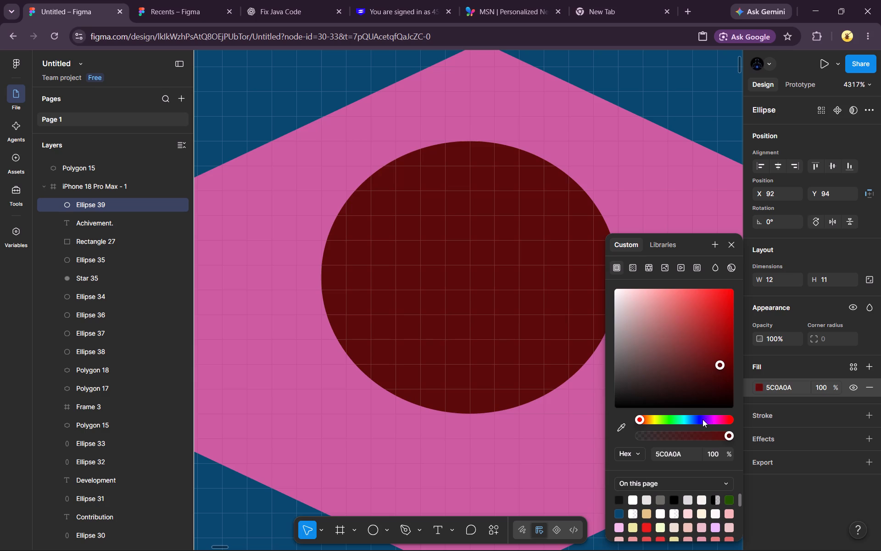
drag(703, 419, 677, 332)
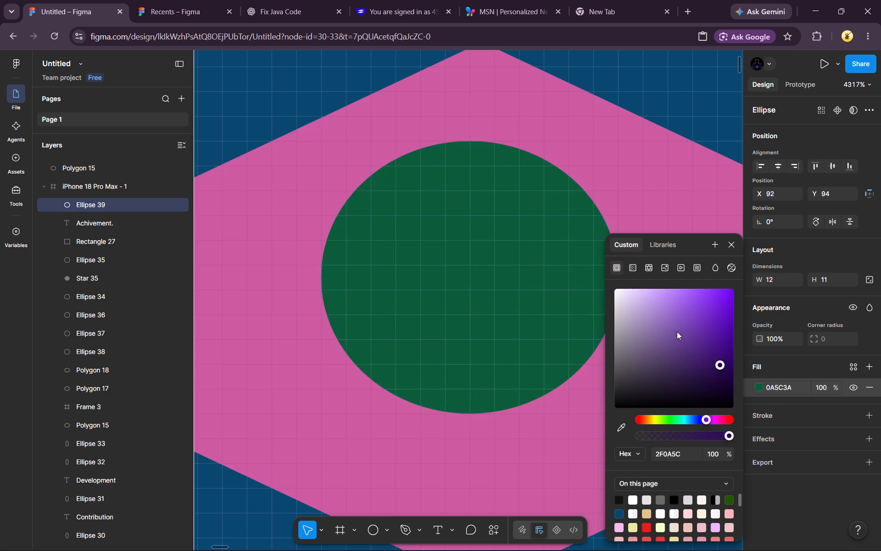
drag(677, 332, 688, 386)
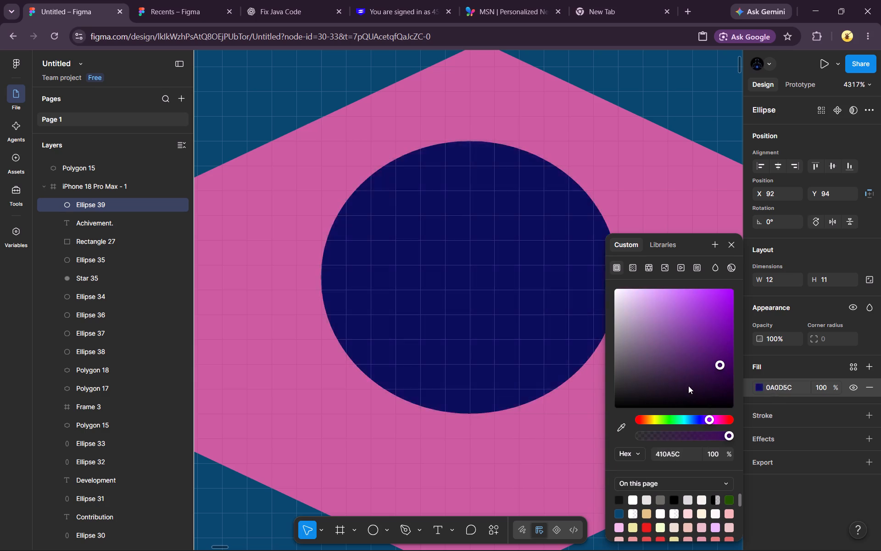
drag(688, 386, 707, 389)
click(507, 332)
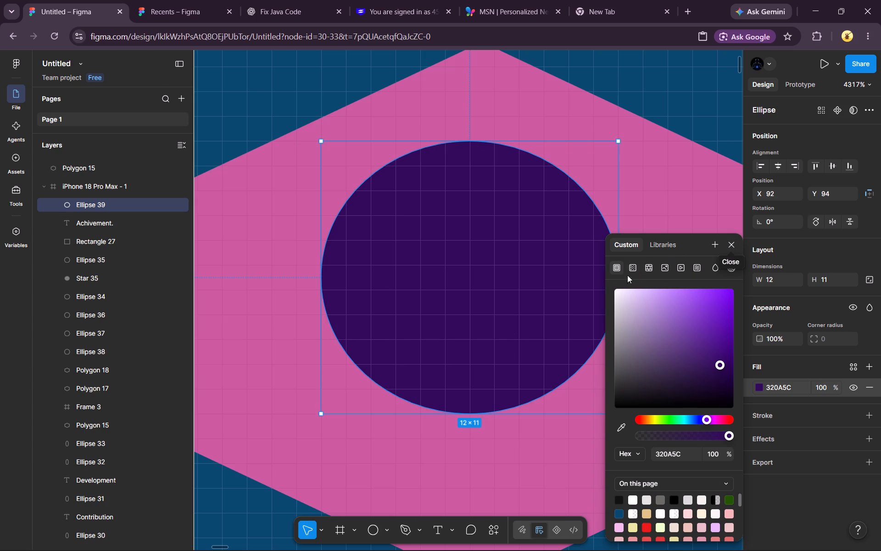
Change the ellipse's fill to a linear gradient from dark purple 320A5C to brighter purple 6916C2.
click(615, 265)
click(632, 270)
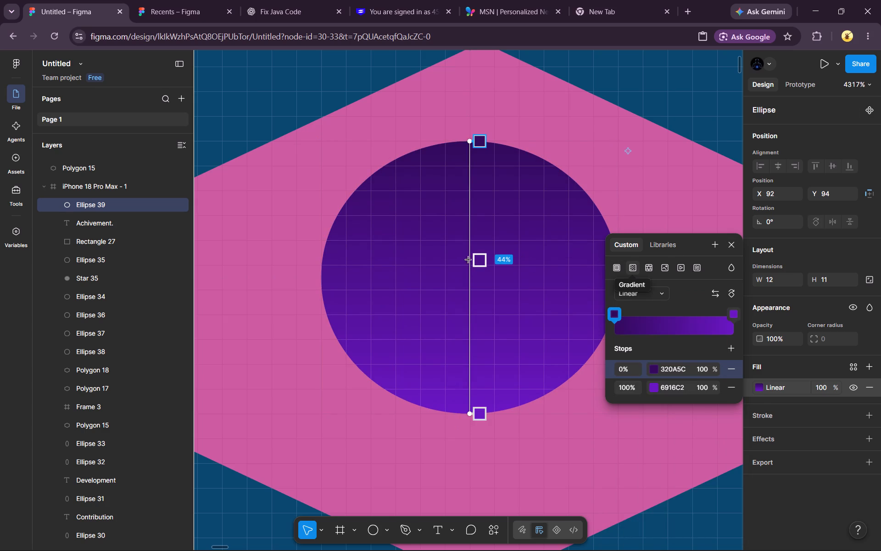
drag(468, 259, 504, 262)
drag(504, 262, 545, 256)
click(545, 256)
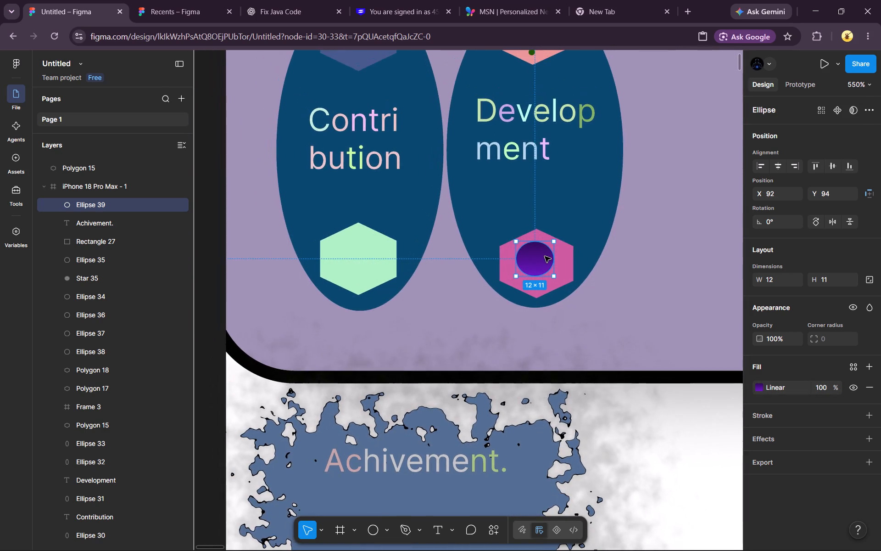
Draw a five-pointed star about 5 × 5 inside the purple gradient ellipse of the pink hexagon.
scroll(545, 256, up, 1)
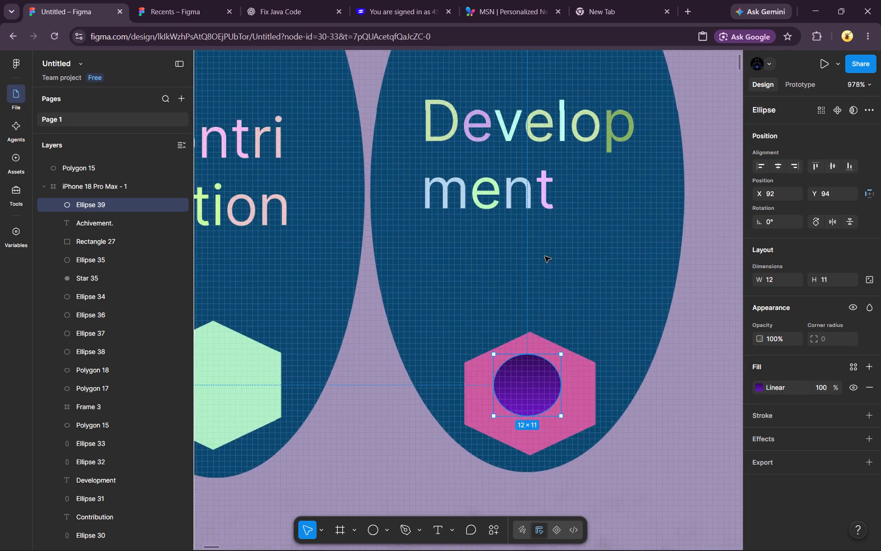
scroll(545, 256, down, 2)
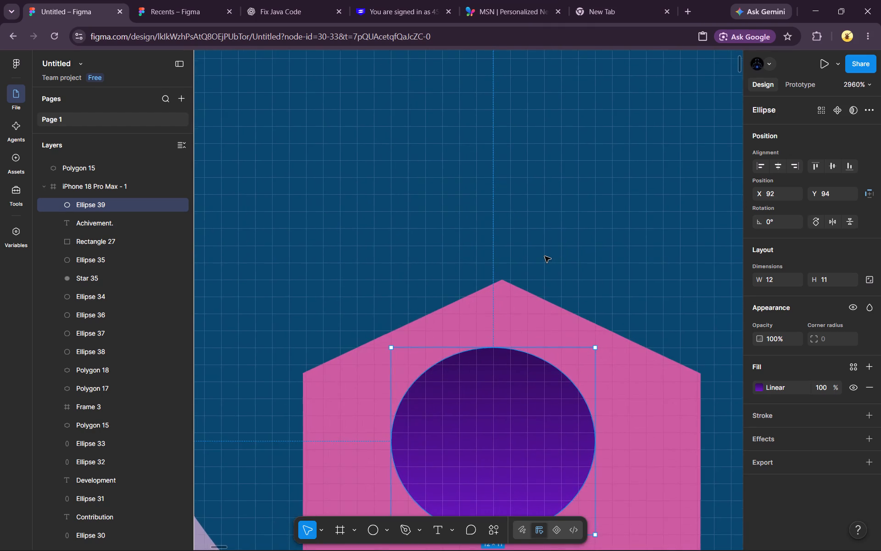
scroll(545, 256, down, 2)
click(491, 323)
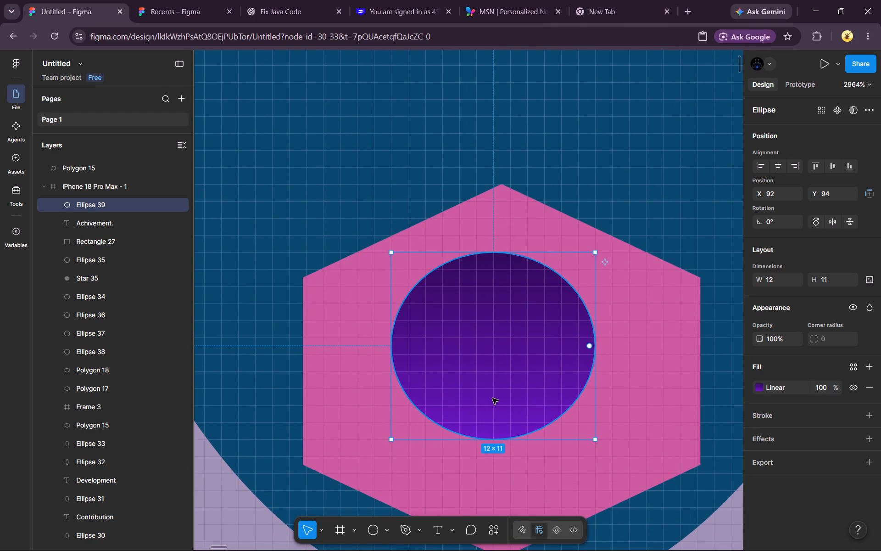
scroll(492, 398, up, 2)
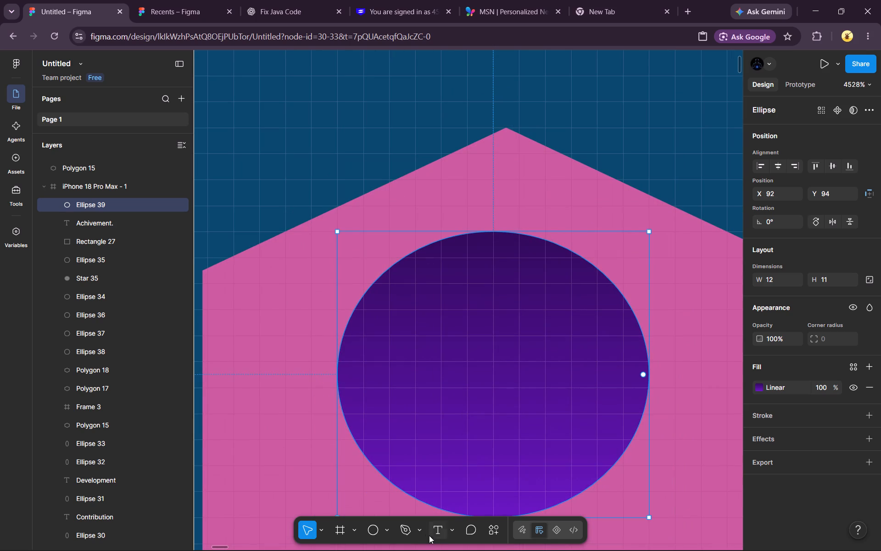
click(381, 530)
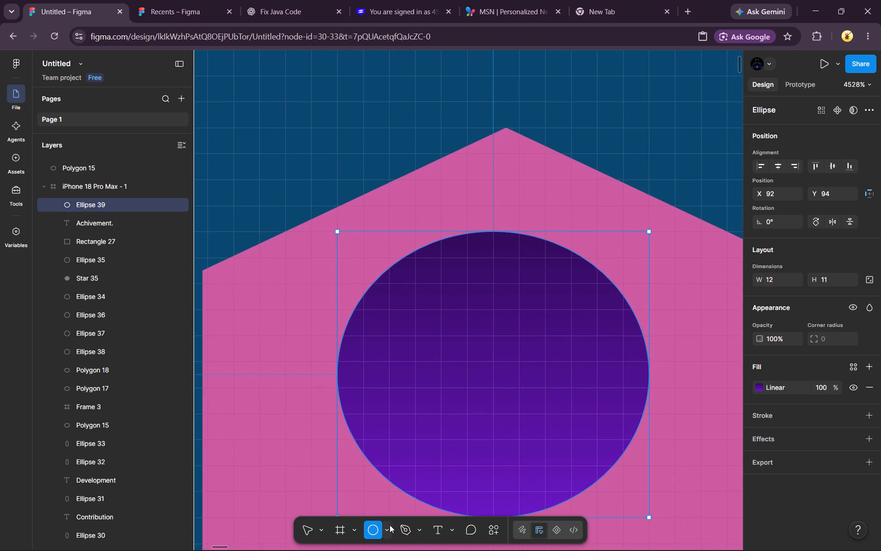
click(388, 527)
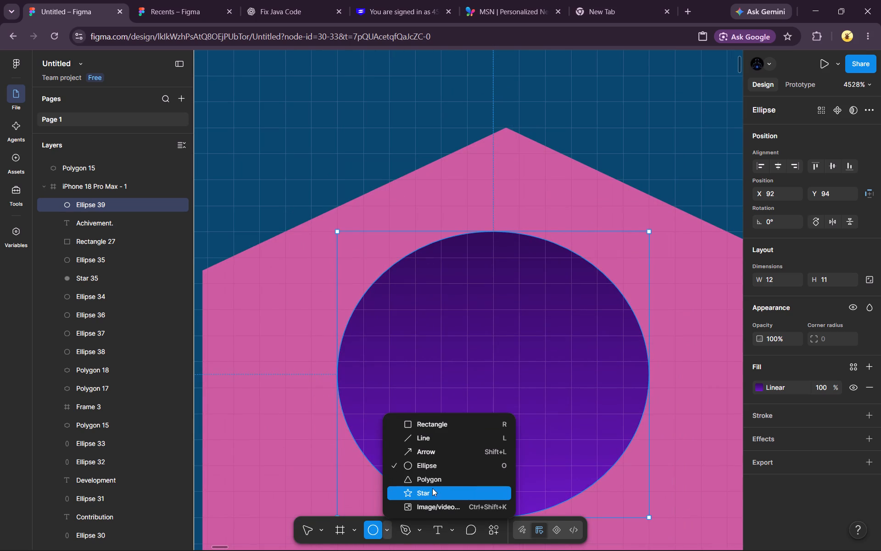
click(432, 493)
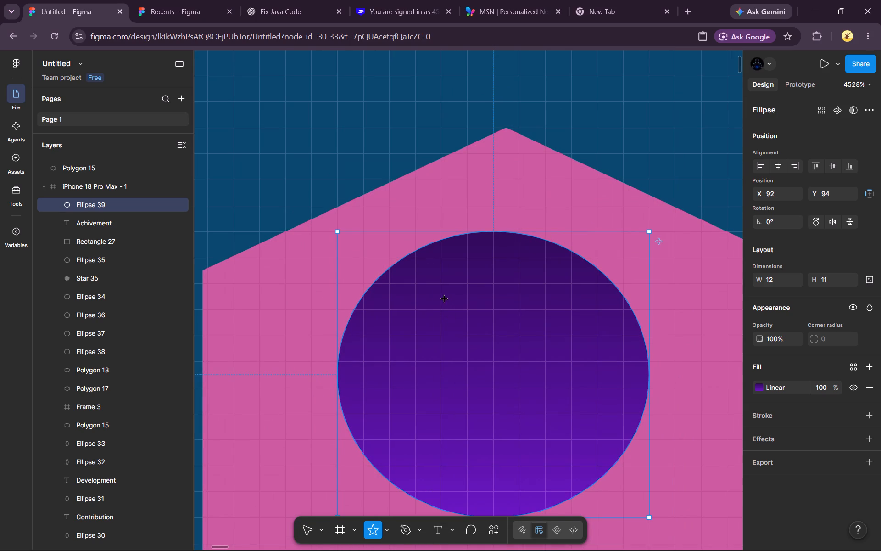
drag(435, 291, 588, 407)
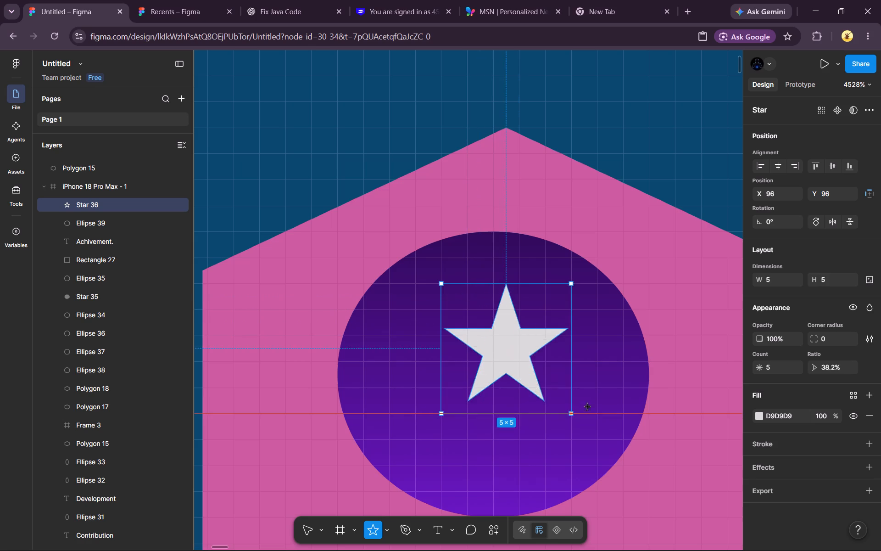
Enlarge the new star to about 9 × 8 and move it to X 93, Y 95 within the purple ellipse.
drag(588, 407, 599, 453)
drag(513, 369, 481, 358)
drag(573, 466, 607, 483)
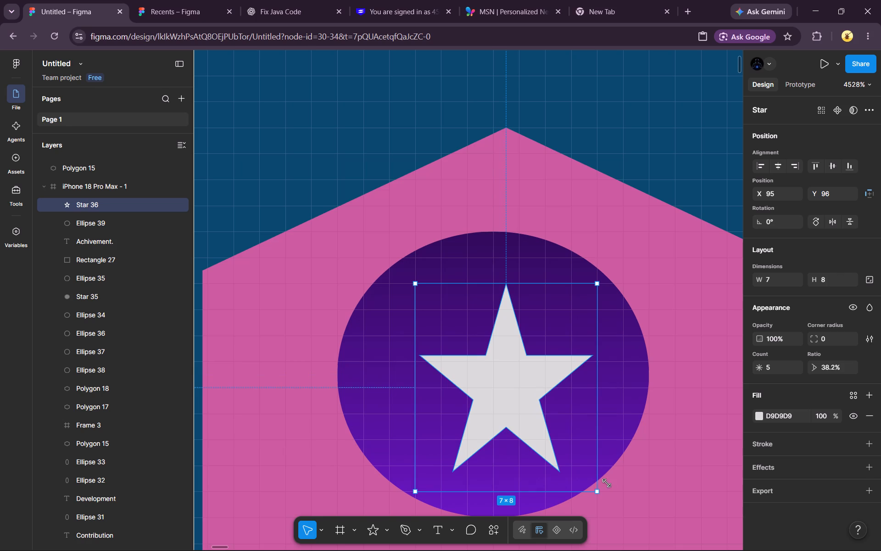
drag(607, 483, 613, 475)
drag(513, 377, 478, 368)
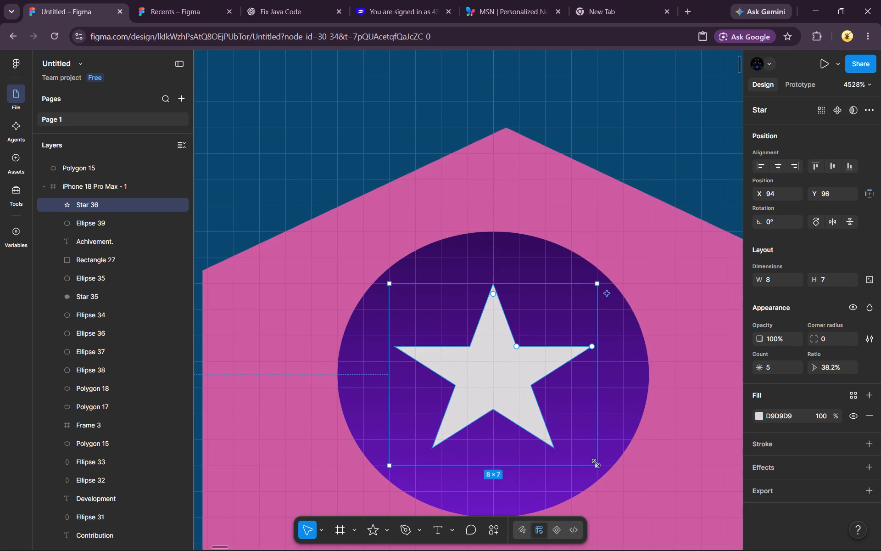
drag(596, 463, 623, 492)
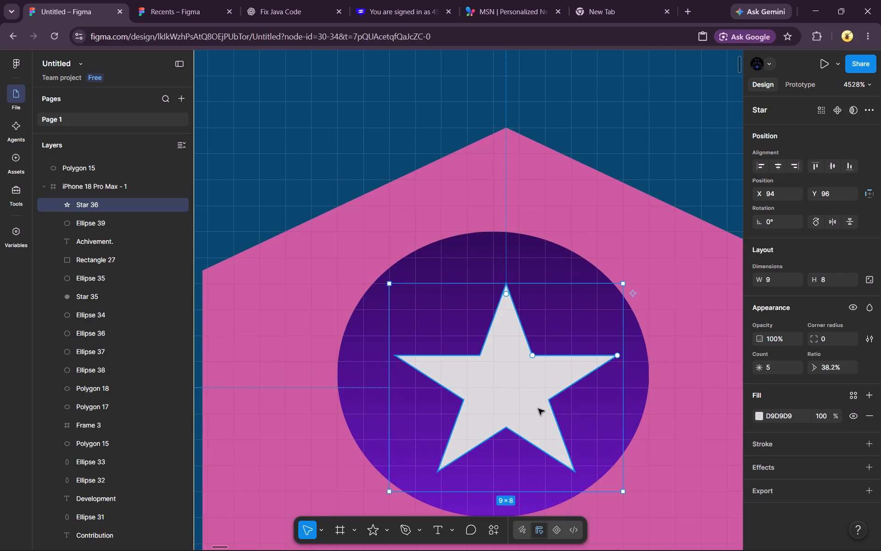
drag(504, 388, 482, 372)
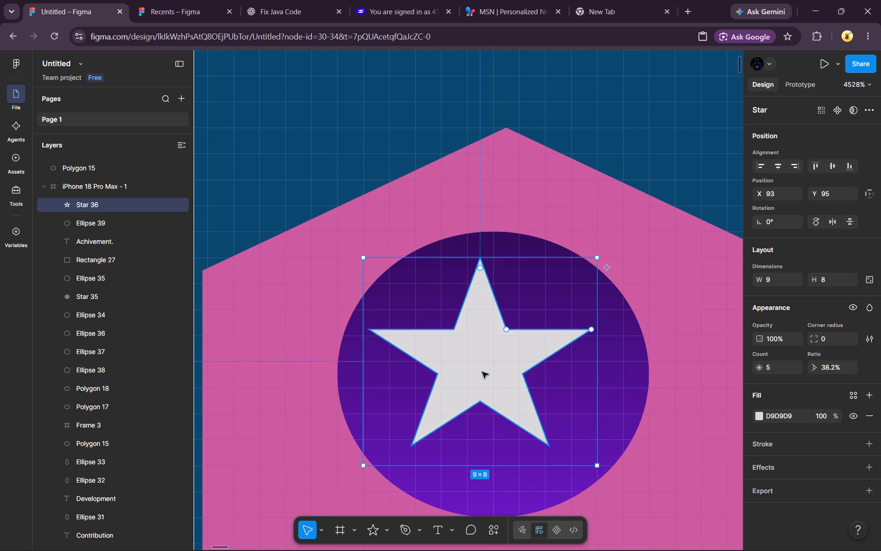
Set the star's point count to 15, turning it into a burst like the one in the salmon hexagon.
scroll(482, 372, up, 11)
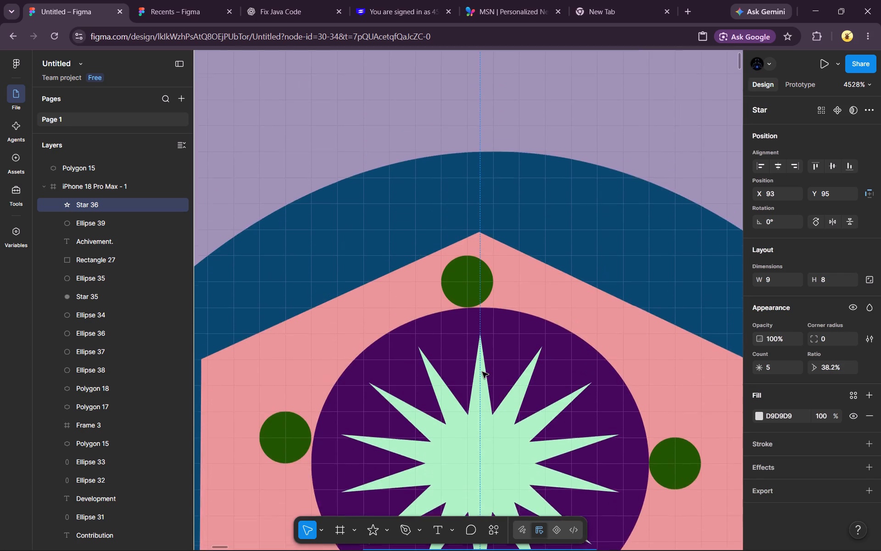
scroll(482, 372, up, 4)
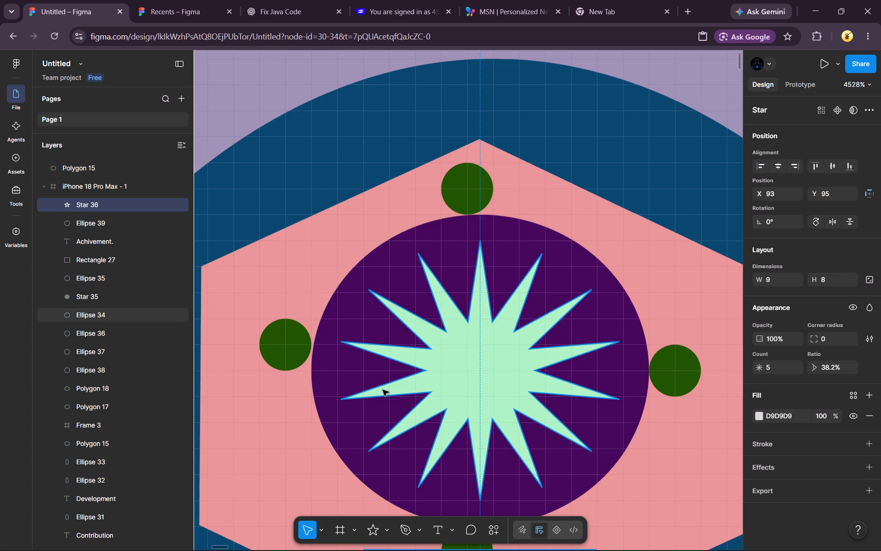
scroll(439, 280, down, 7)
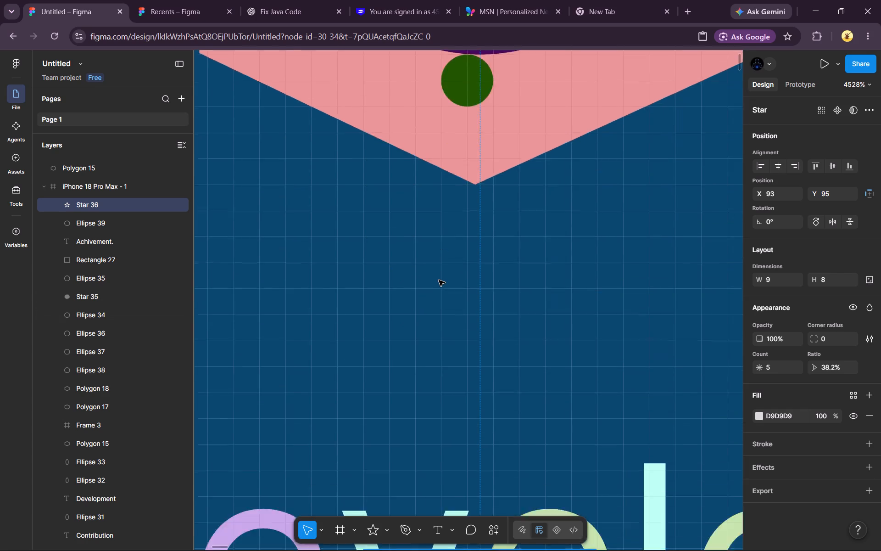
scroll(439, 280, down, 9)
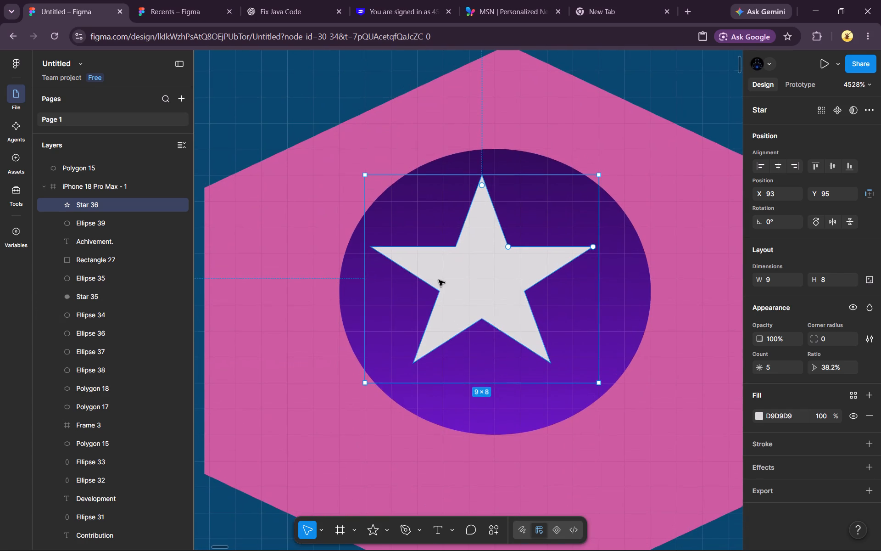
click(465, 289)
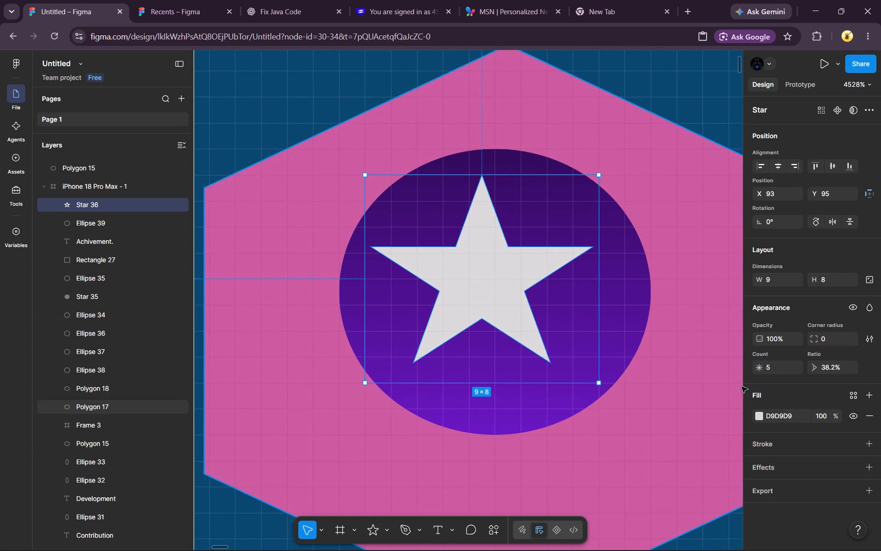
click(775, 371)
key(BackSpace)
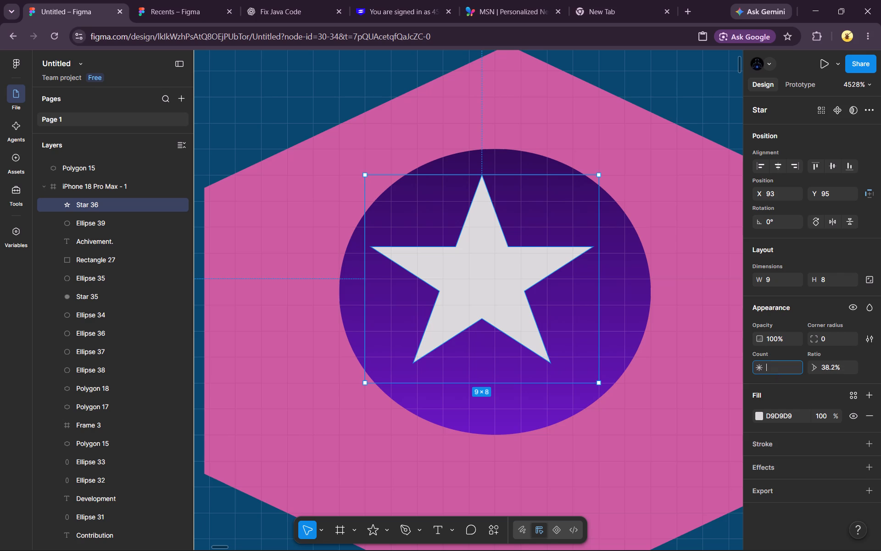
text(15)
key(Return)
Resize the 15-point star to about 10 × 9 and center it in the purple ellipse at X 93, Y 95.
click(505, 287)
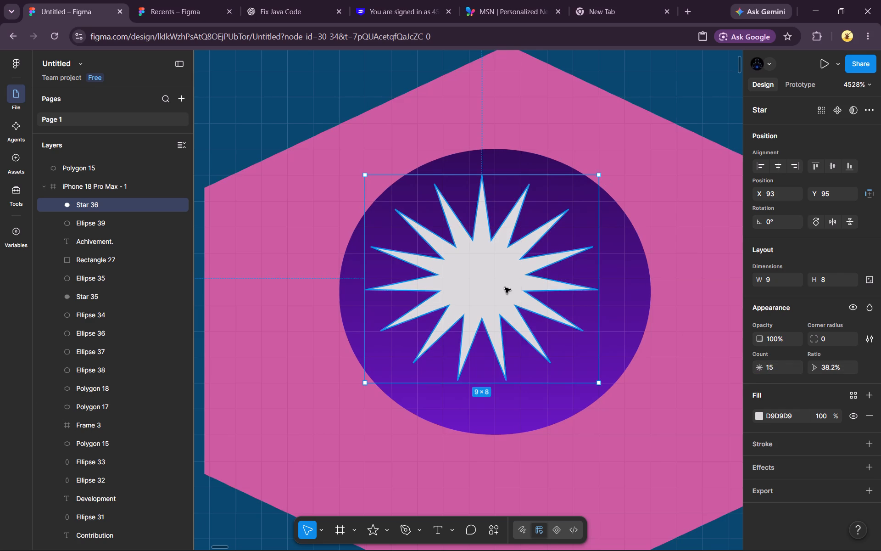
click(601, 380)
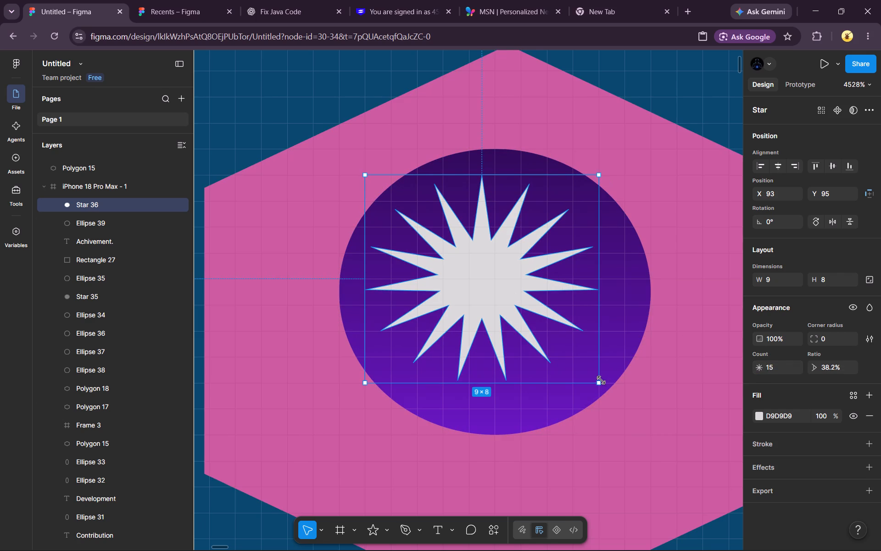
drag(600, 383, 610, 395)
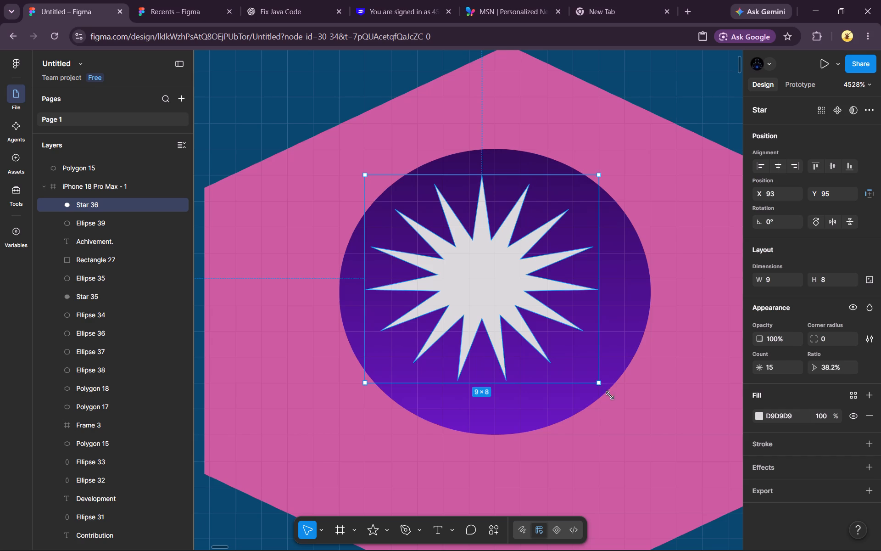
drag(610, 395, 633, 400)
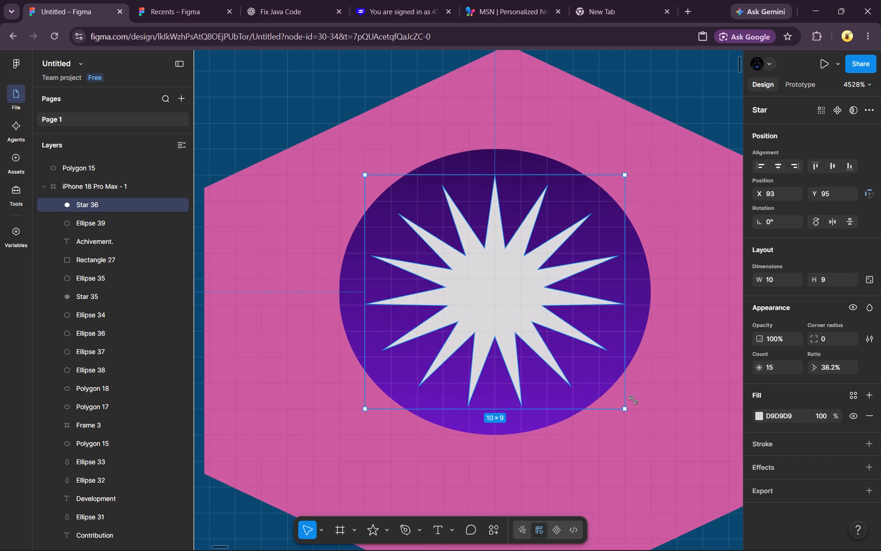
drag(633, 400, 635, 408)
drag(635, 408, 630, 409)
drag(504, 277, 496, 260)
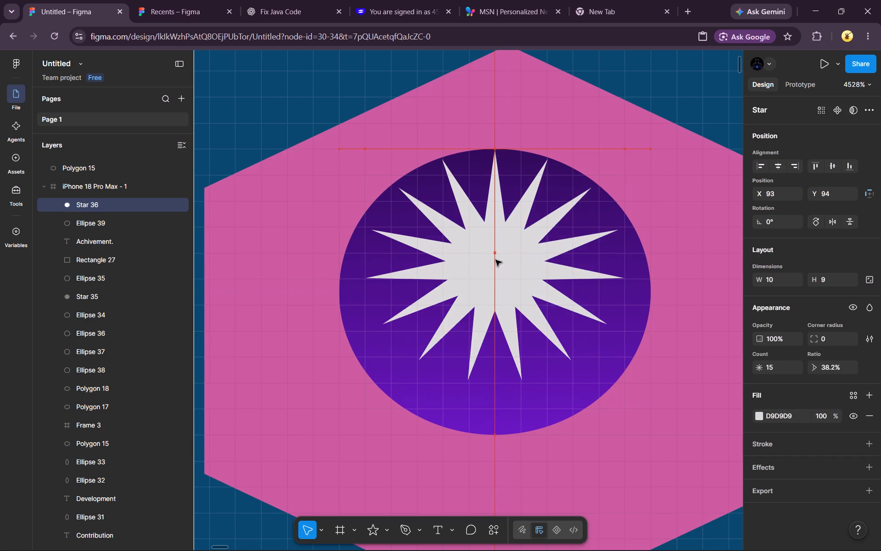
drag(496, 260, 495, 270)
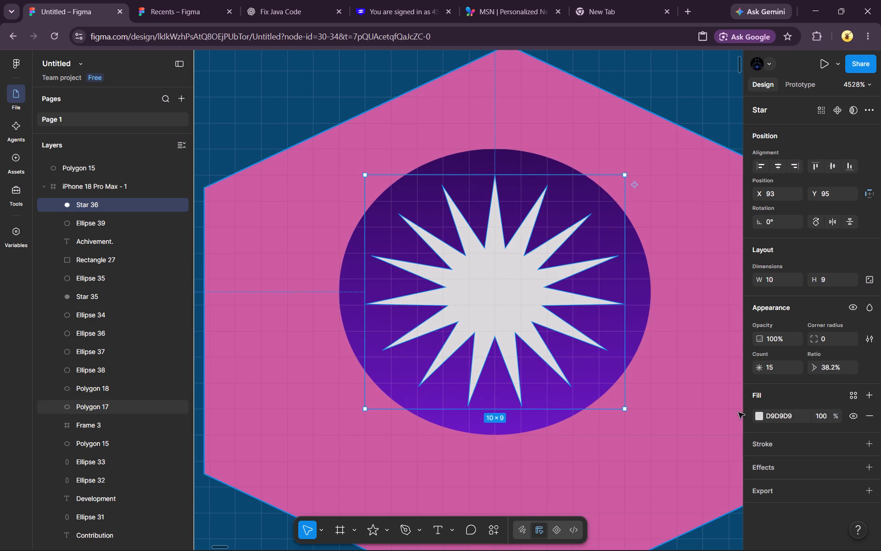
Fill the 15-point star with a light green, 9DEDB4.
click(759, 415)
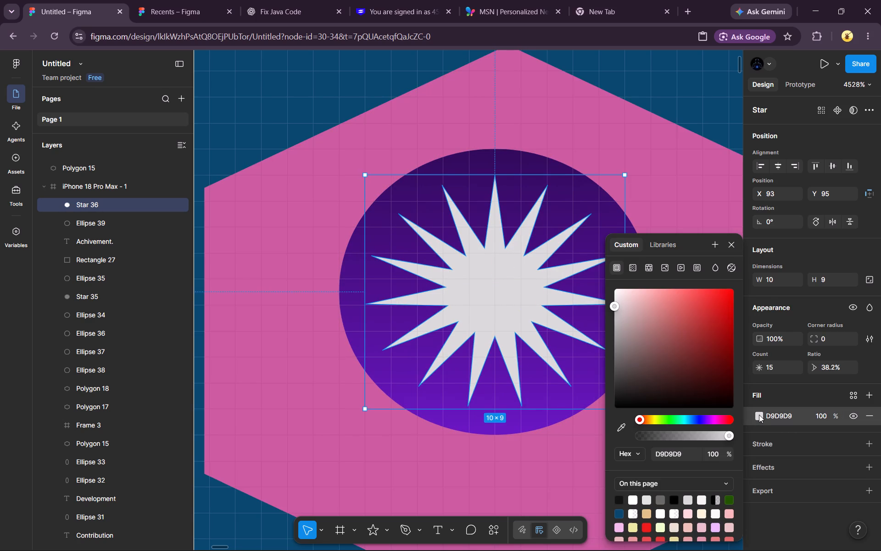
click(707, 416)
drag(668, 416, 674, 316)
drag(674, 316, 652, 295)
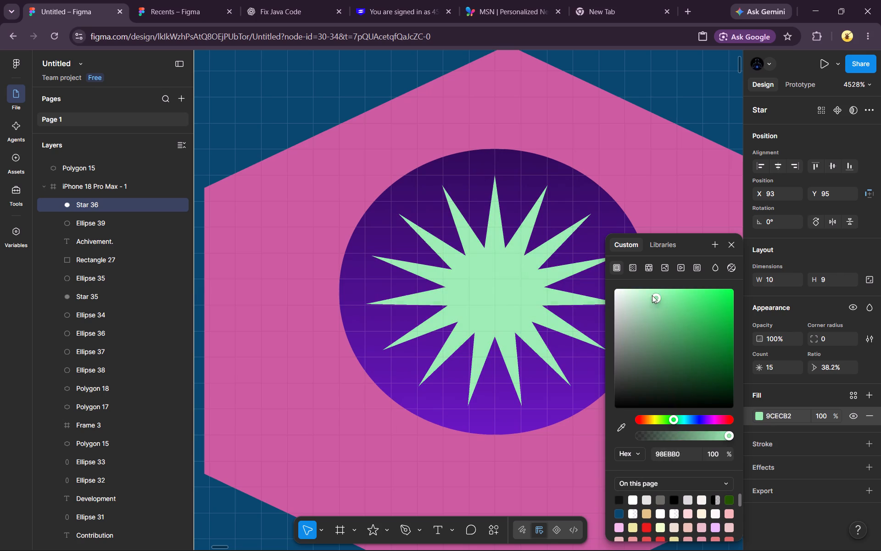
drag(652, 295, 654, 297)
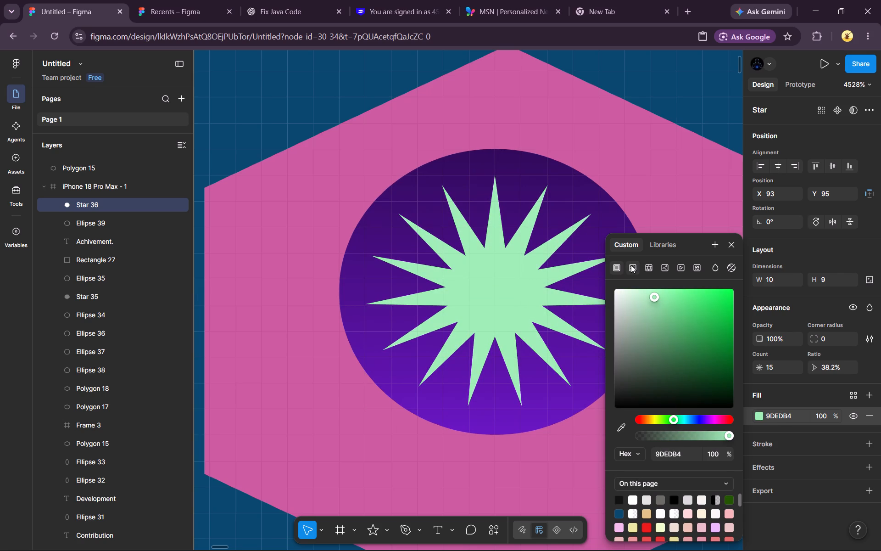
Change the star's fill to a linear gradient from 9DEDB4 to 5A8766, with a middle stop 7DBC8F at 47%.
click(631, 265)
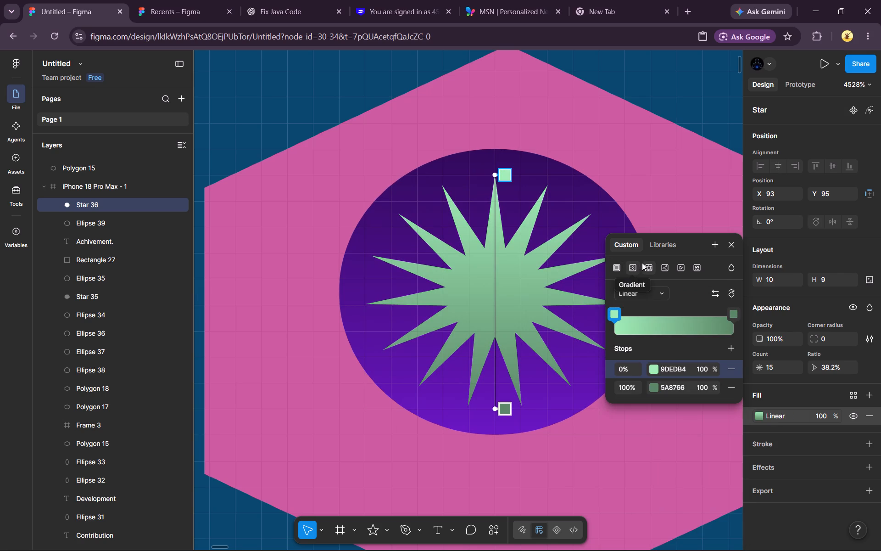
click(644, 267)
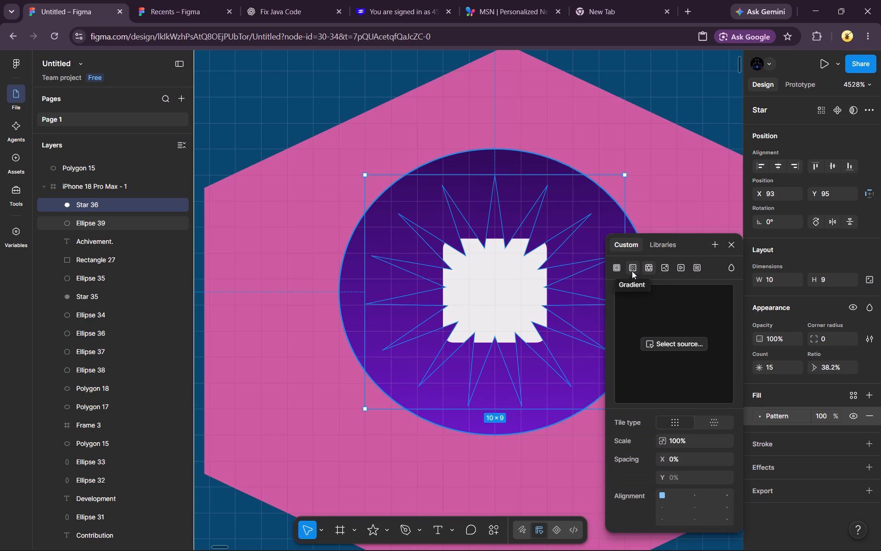
click(631, 269)
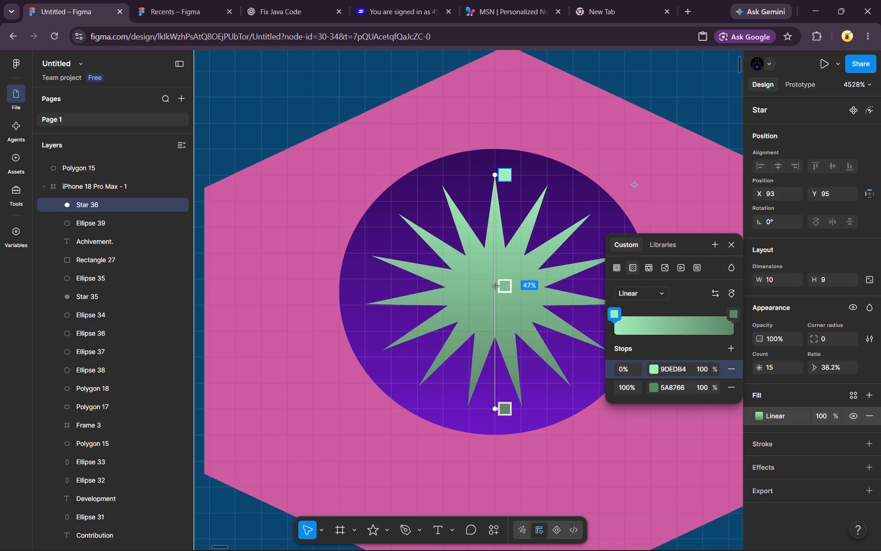
drag(496, 286, 462, 285)
click(462, 285)
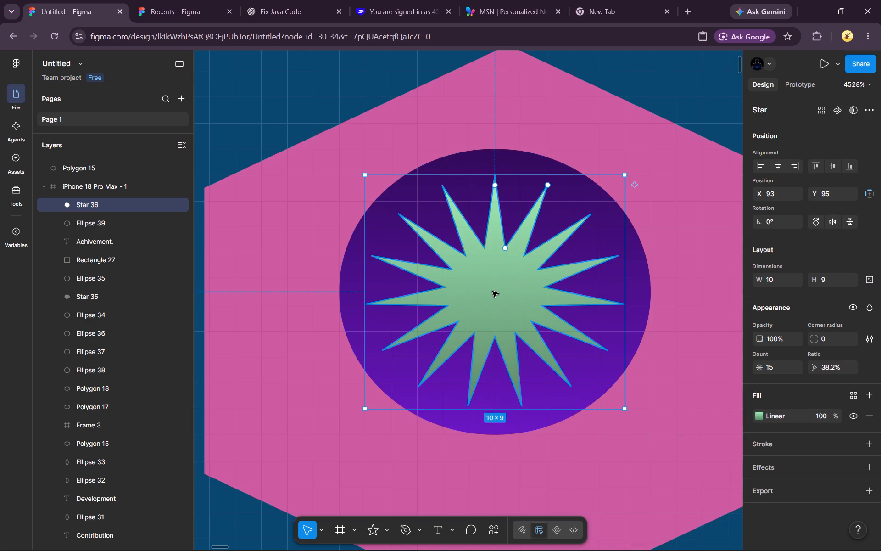
Move the middle 7DBC8F stop of the green 15-point star's linear gradient to about 84%.
click(499, 293)
click(499, 293)
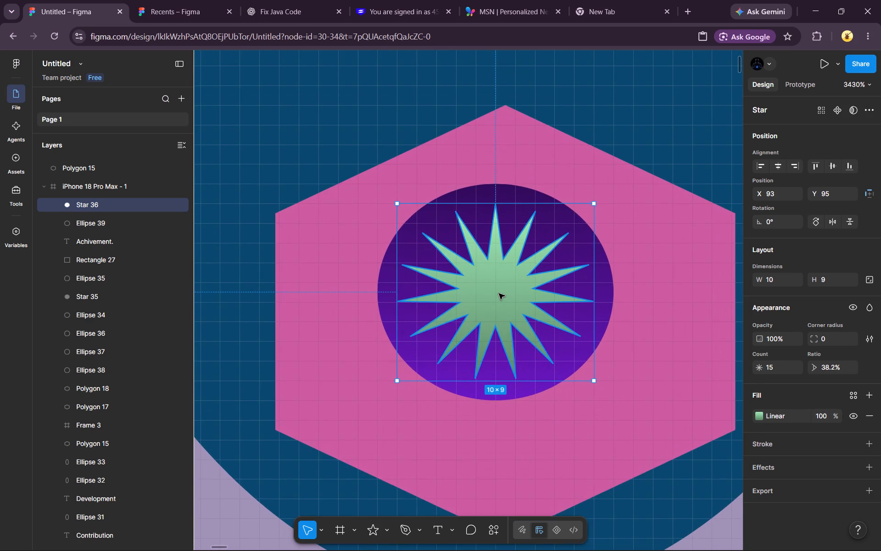
click(757, 411)
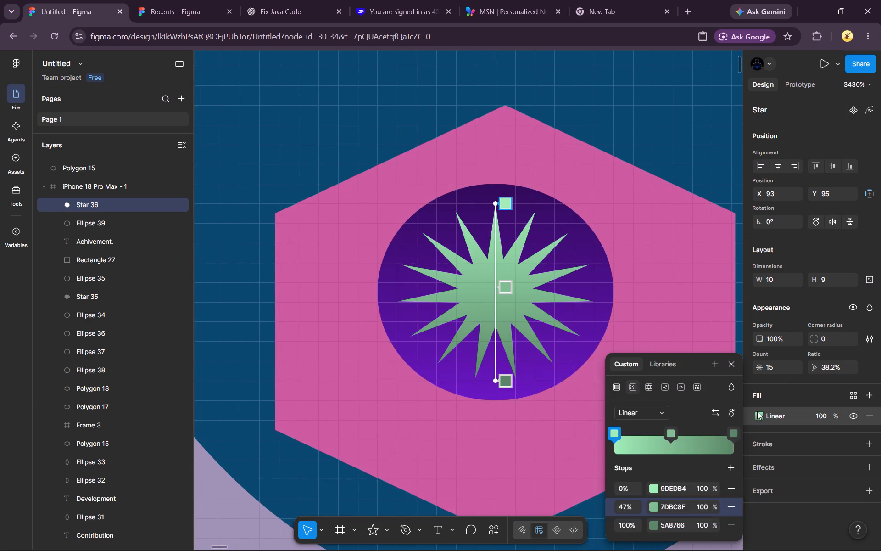
drag(671, 430, 710, 429)
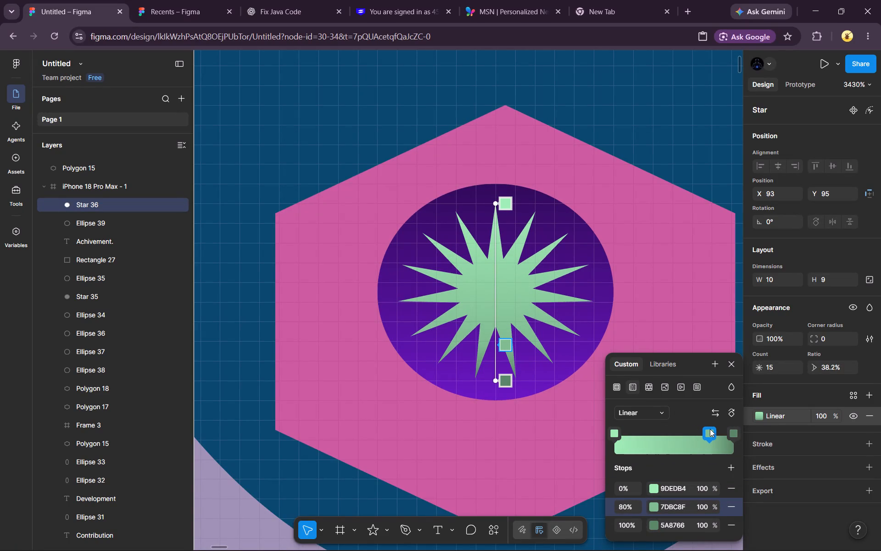
drag(710, 429, 709, 442)
drag(709, 442, 714, 440)
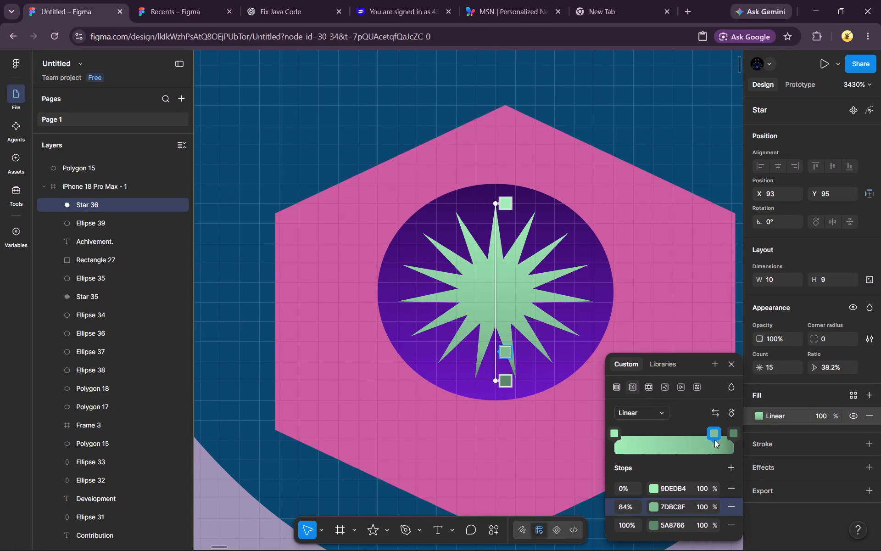
drag(714, 440, 715, 439)
click(644, 293)
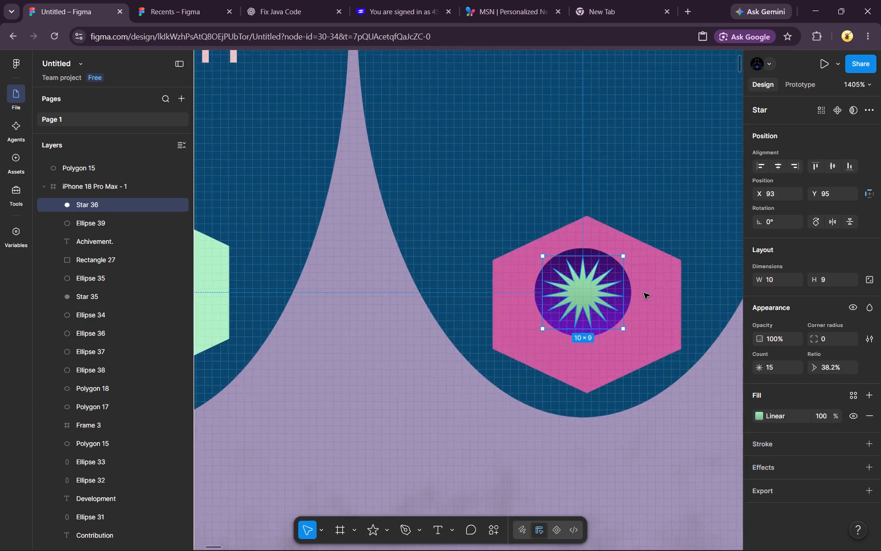
scroll(644, 293, right, 1)
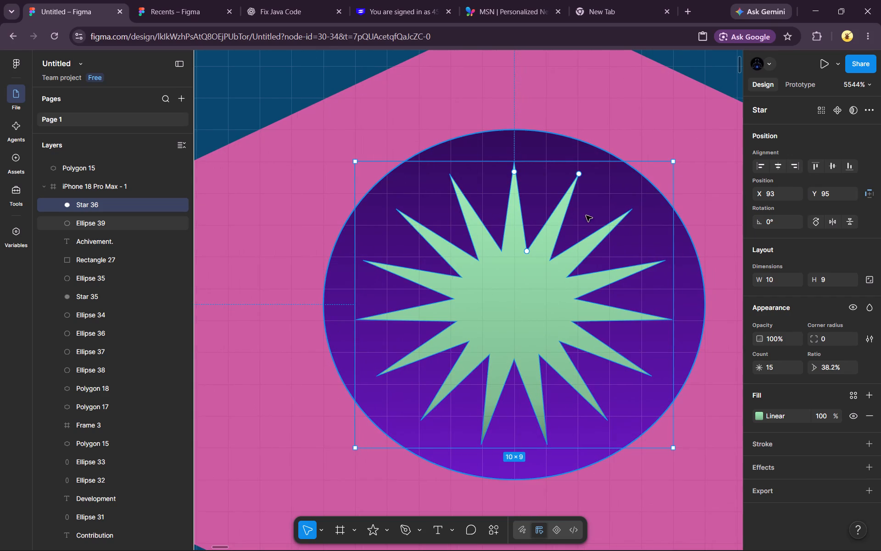
Draw a 1 × 1 ellipse just inside the pink hexagon's upper-left corner, at X 87, Y 96.
click(587, 211)
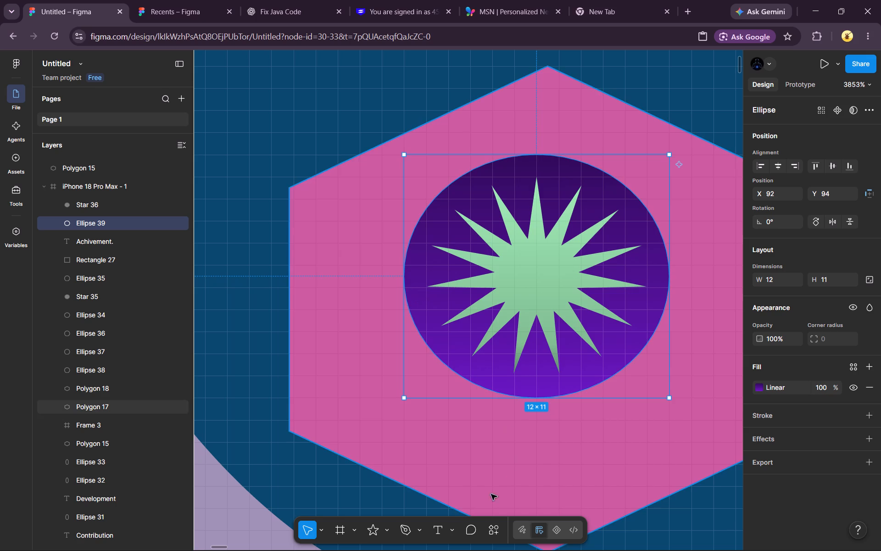
click(385, 527)
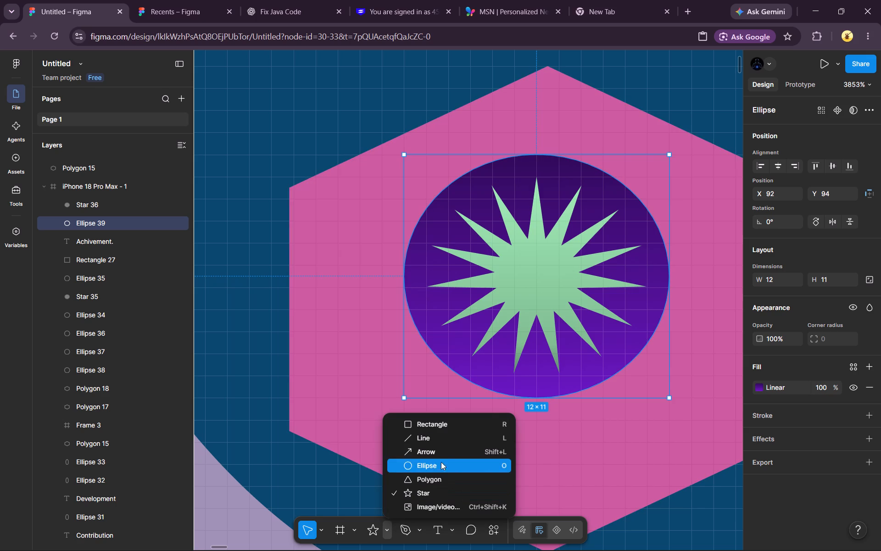
click(443, 461)
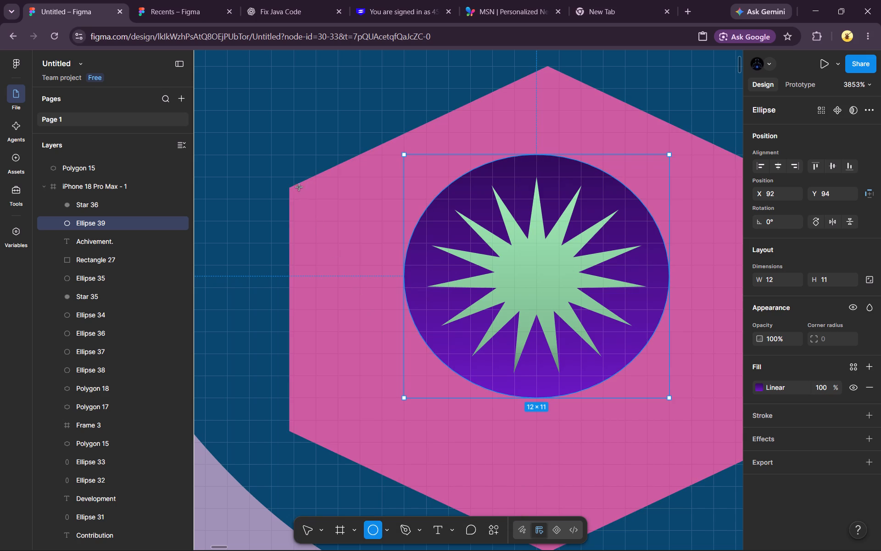
drag(297, 189, 322, 197)
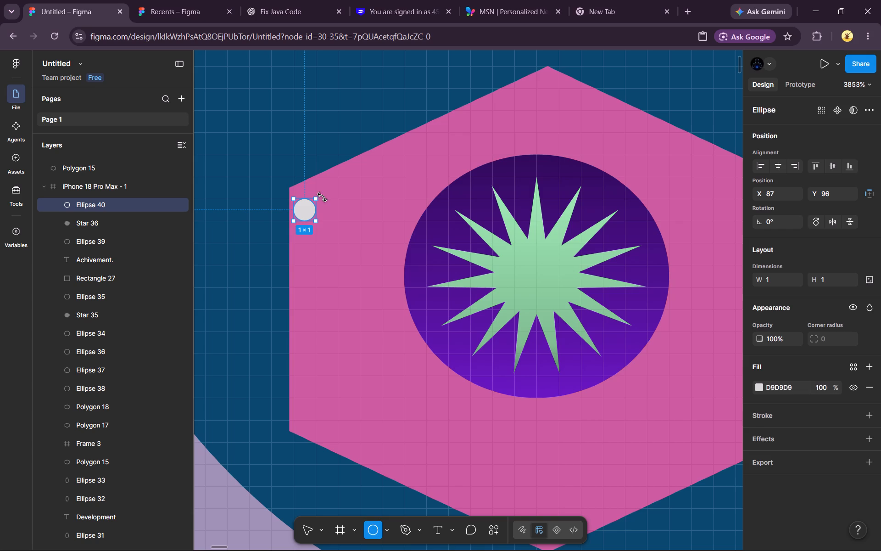
drag(301, 215, 299, 205)
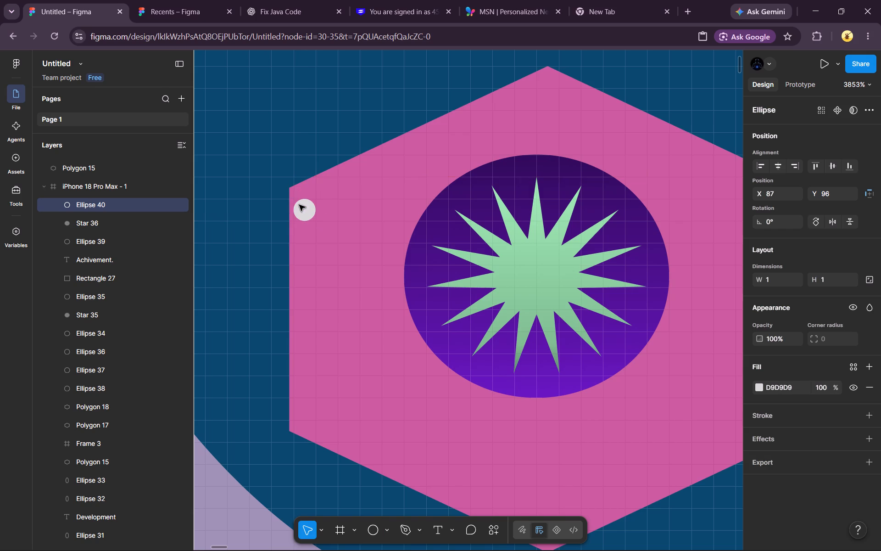
drag(299, 205, 296, 204)
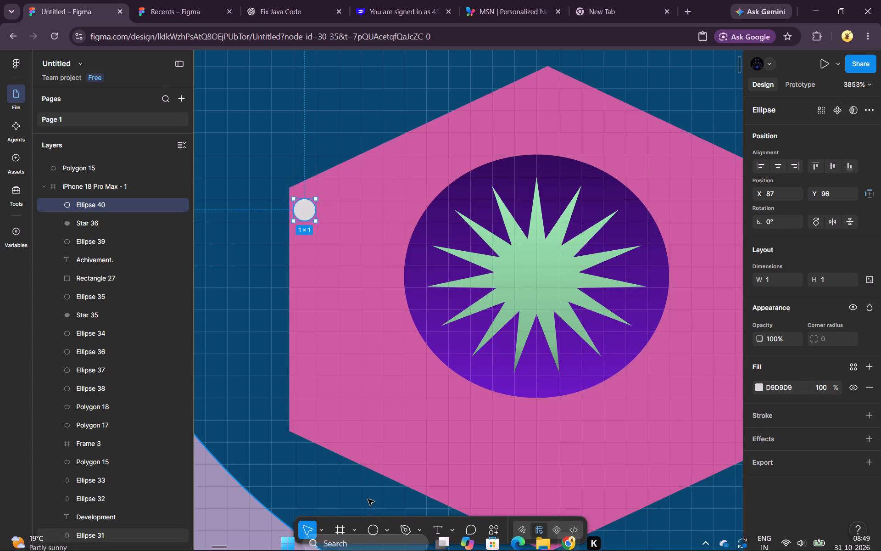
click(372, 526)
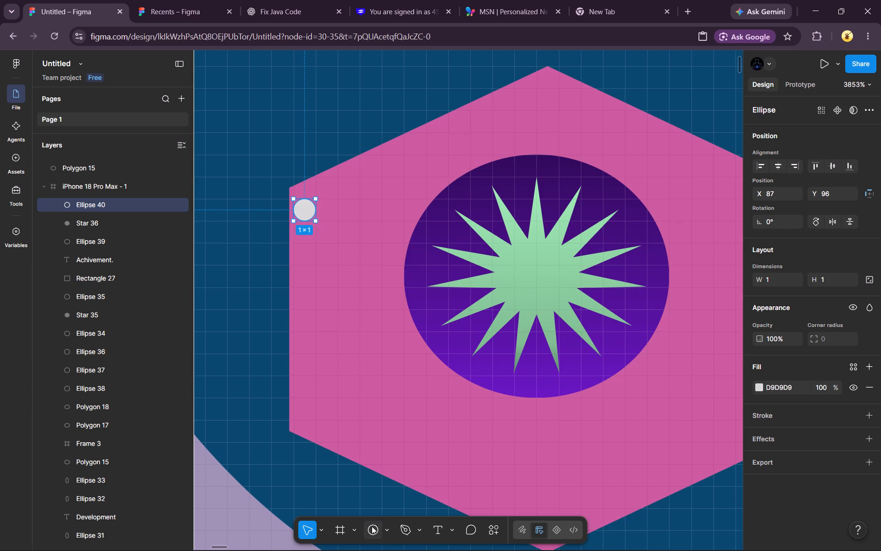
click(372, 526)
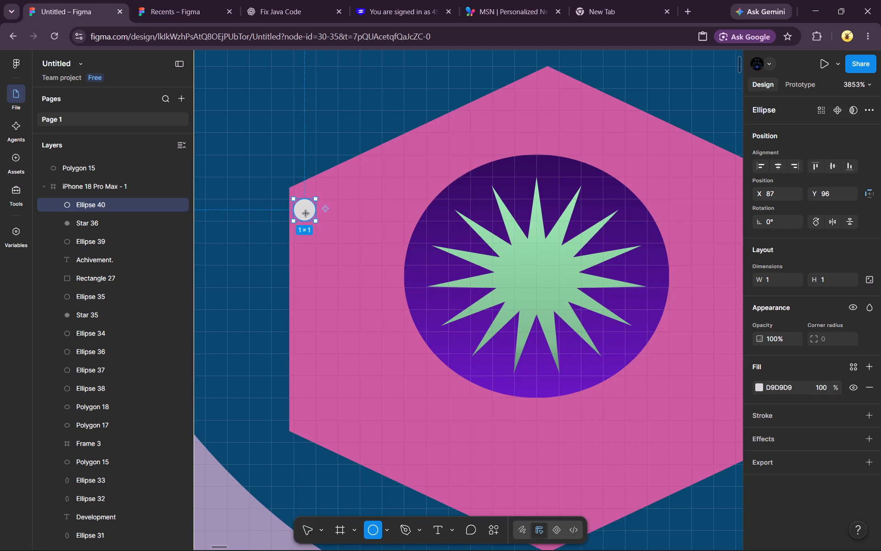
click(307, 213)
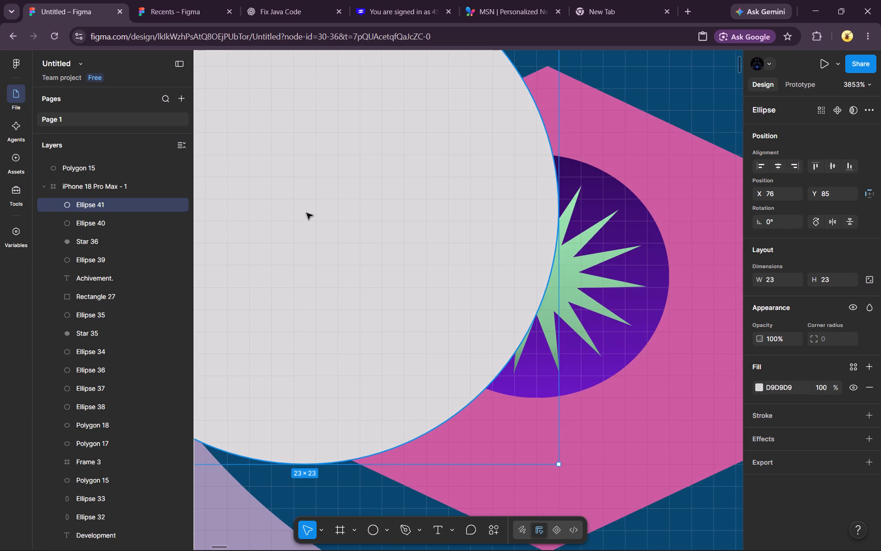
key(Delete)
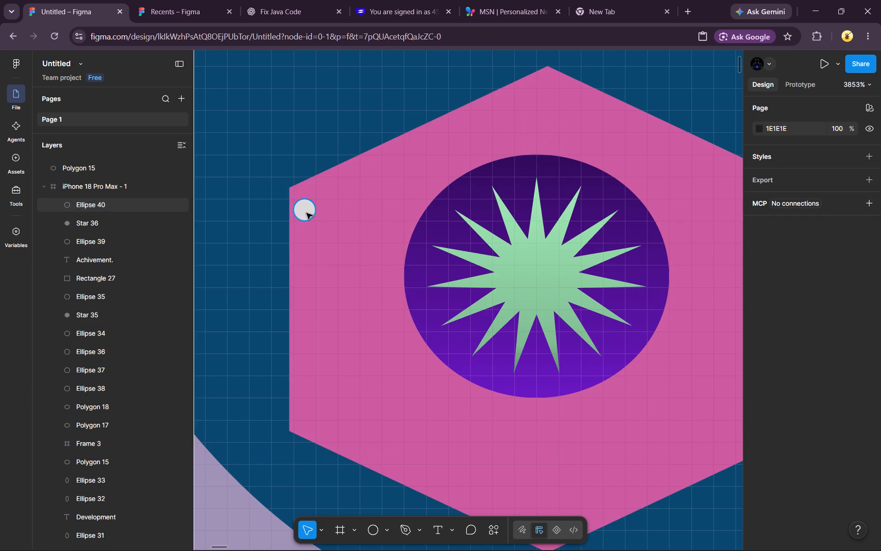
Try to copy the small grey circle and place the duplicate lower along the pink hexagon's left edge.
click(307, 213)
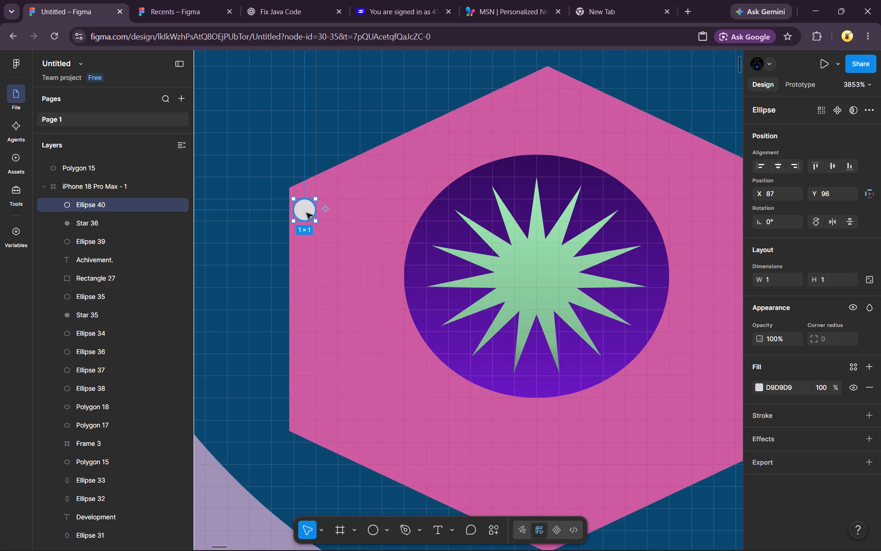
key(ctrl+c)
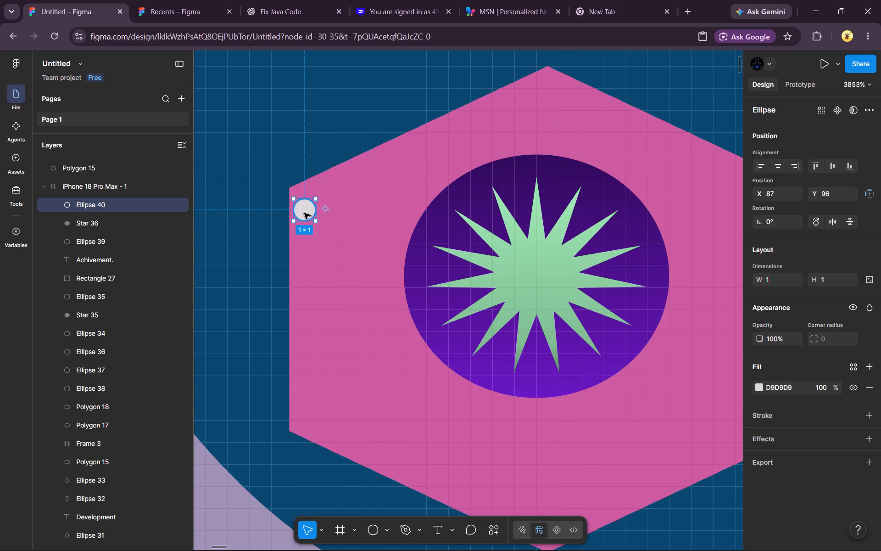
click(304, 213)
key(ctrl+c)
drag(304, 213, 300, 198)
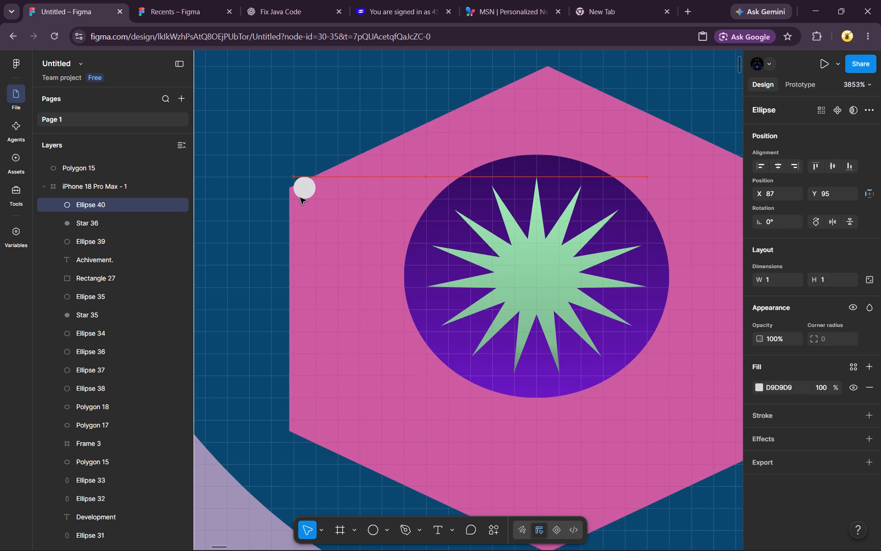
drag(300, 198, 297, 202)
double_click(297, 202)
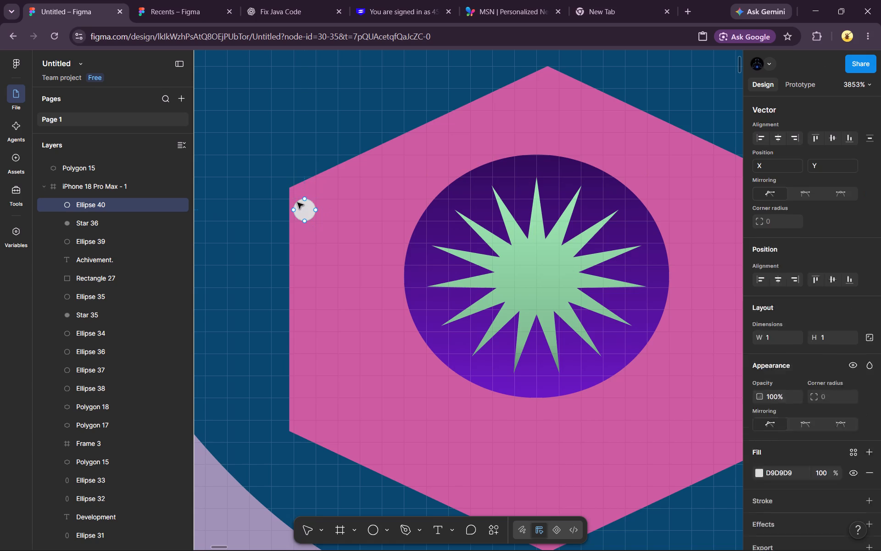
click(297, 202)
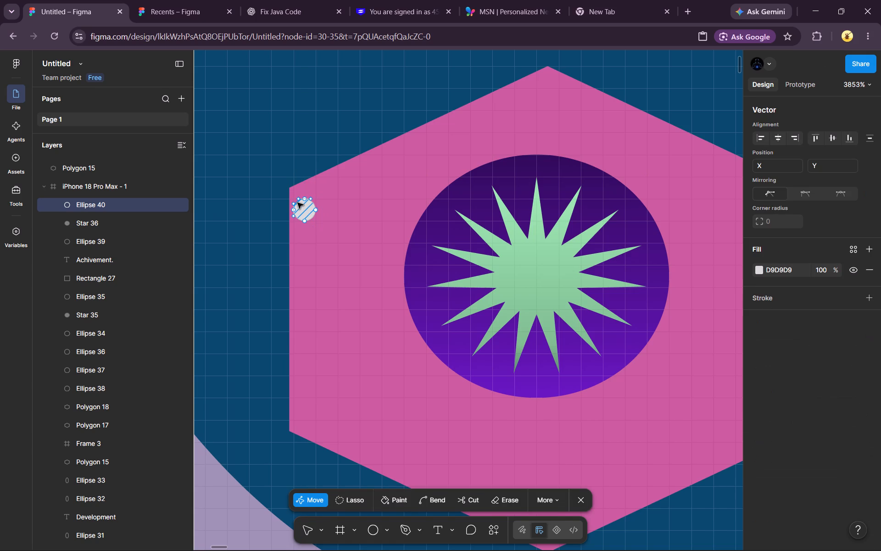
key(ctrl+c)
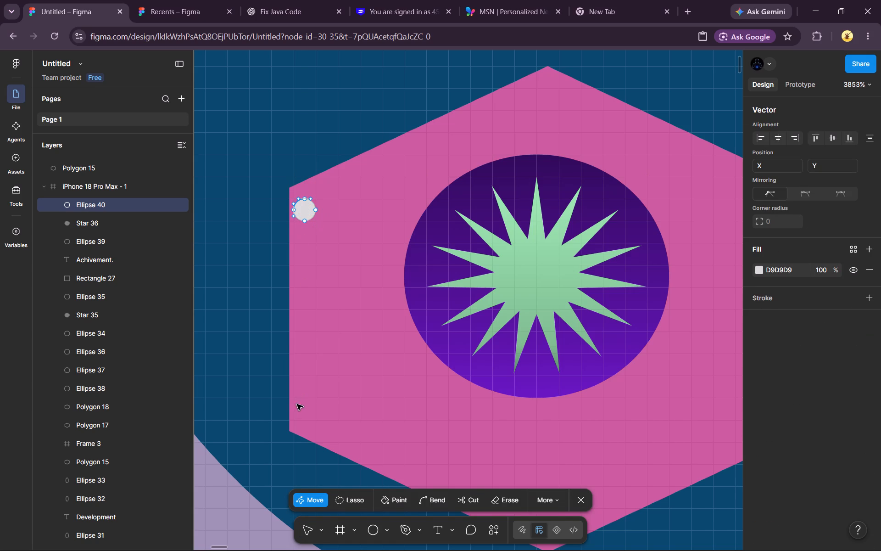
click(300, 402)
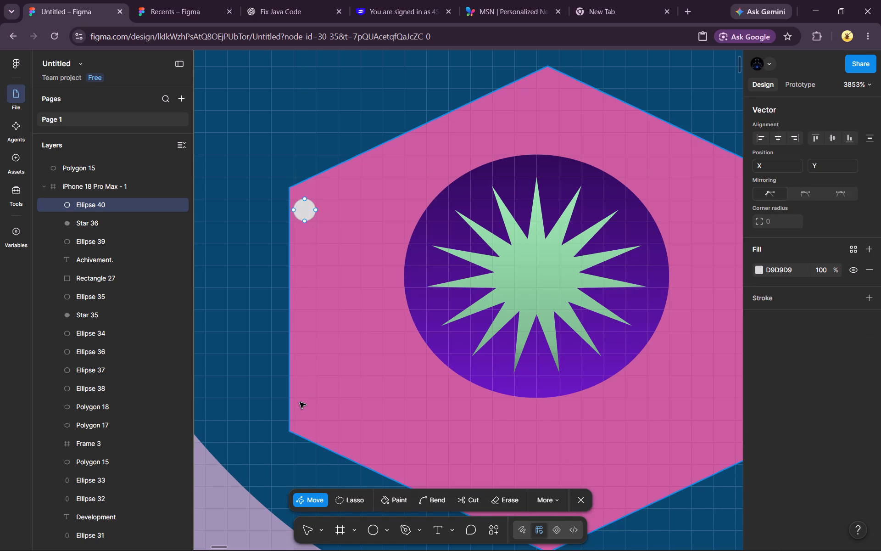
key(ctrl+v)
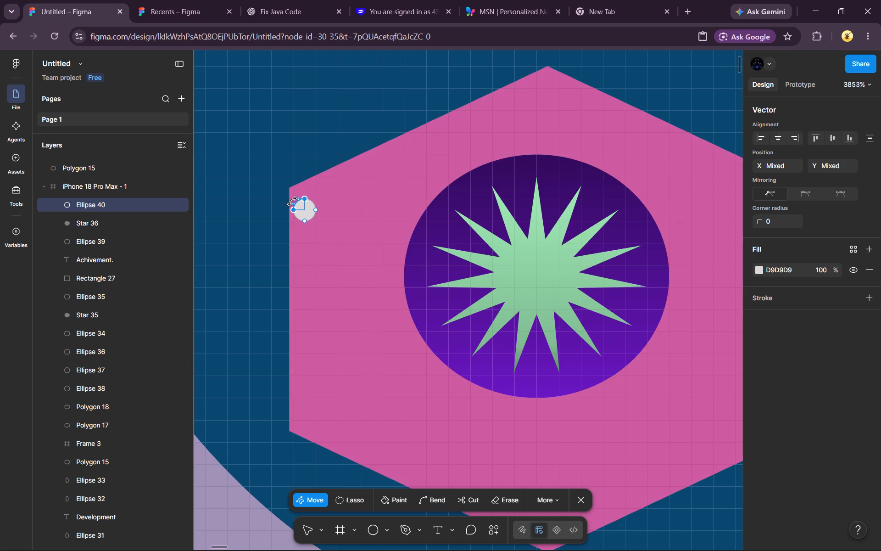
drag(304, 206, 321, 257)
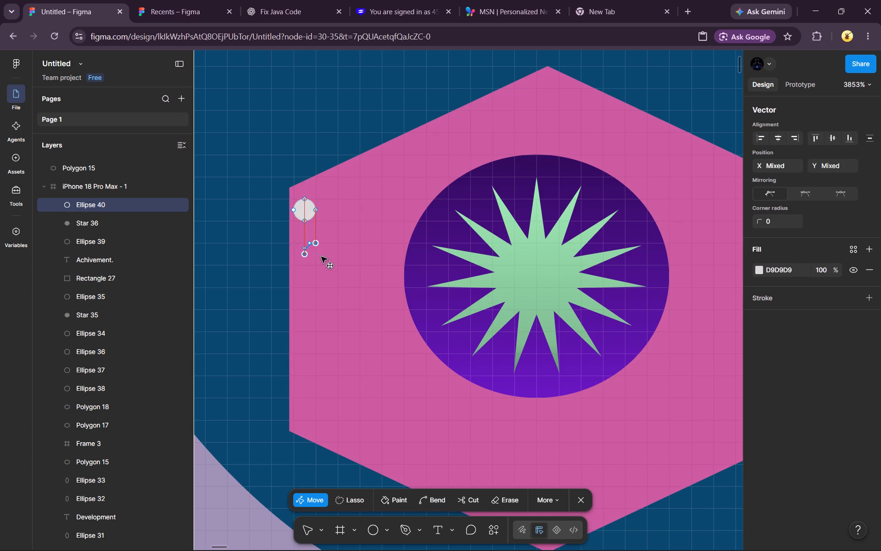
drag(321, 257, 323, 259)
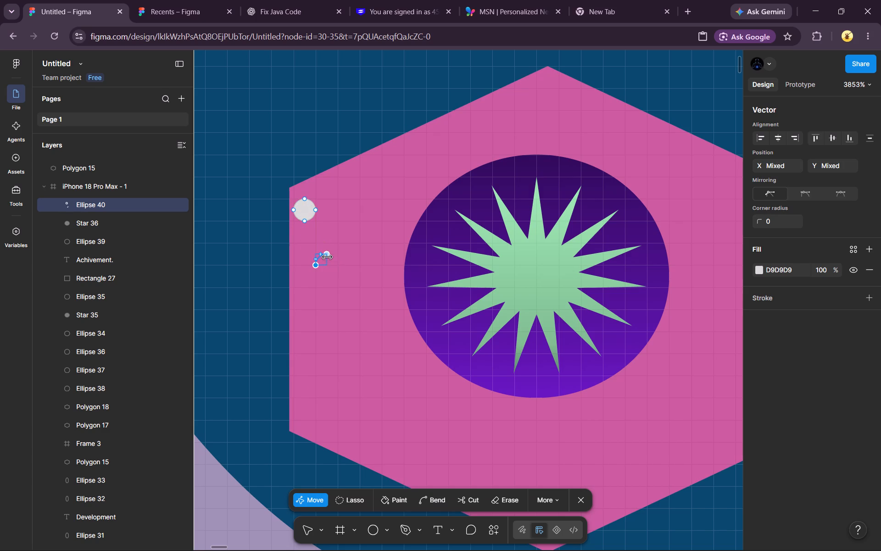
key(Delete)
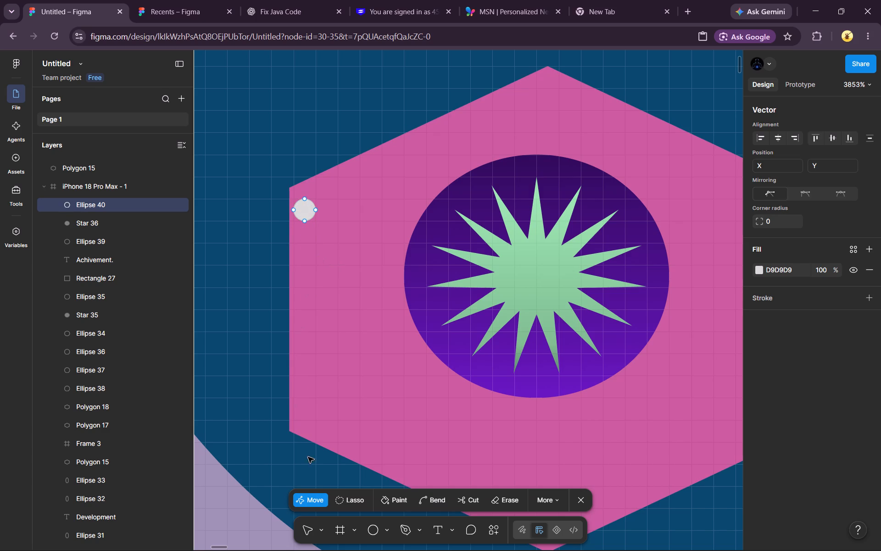
Draw a second 1 × 1 ellipse inside the pink hexagon's lower-left corner, at X 87, Y 105, aligned below the first.
click(373, 534)
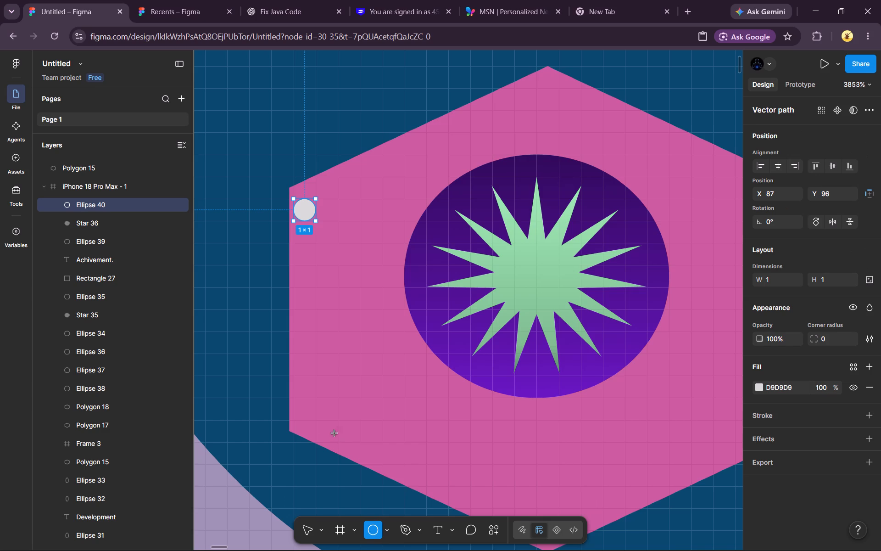
drag(296, 405, 315, 408)
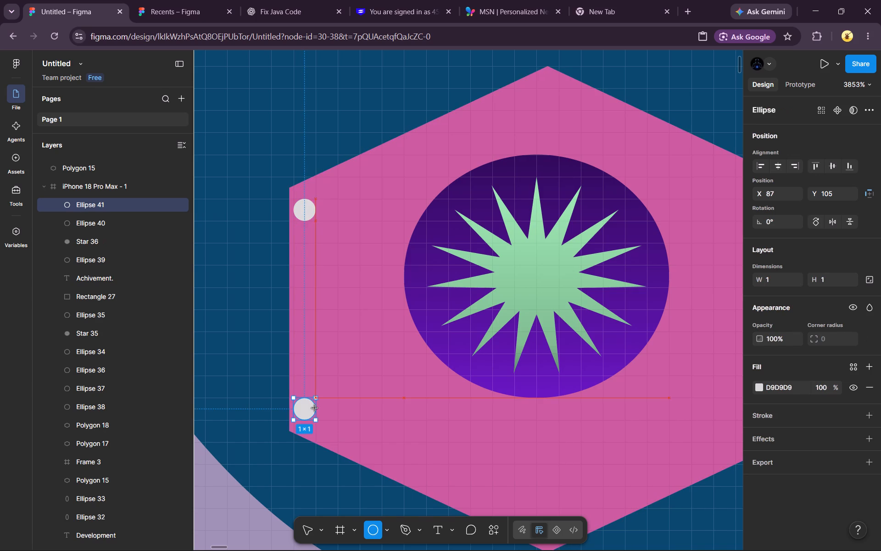
drag(315, 408, 317, 410)
click(318, 396)
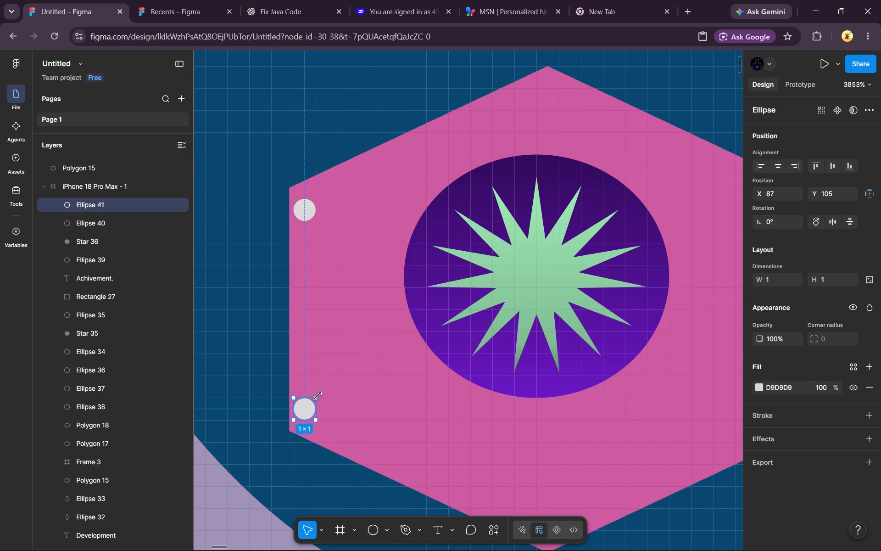
click(318, 396)
click(318, 396)
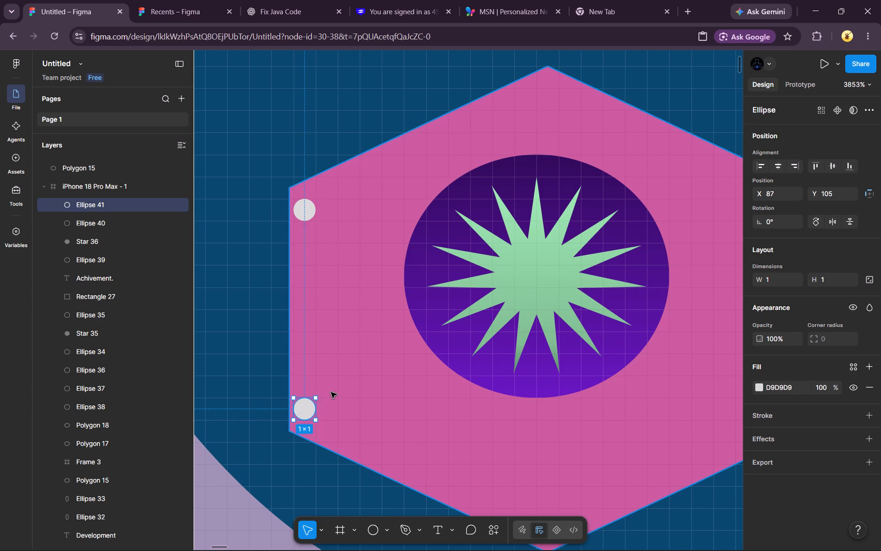
click(336, 388)
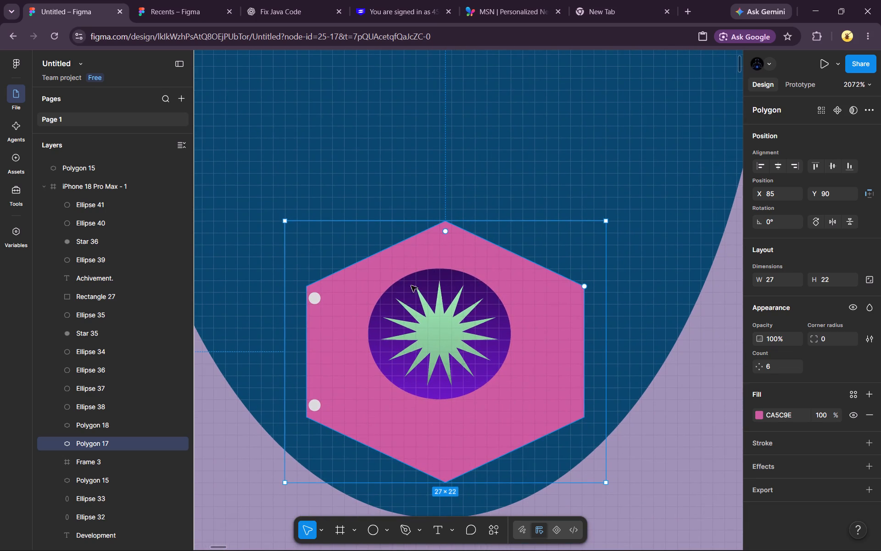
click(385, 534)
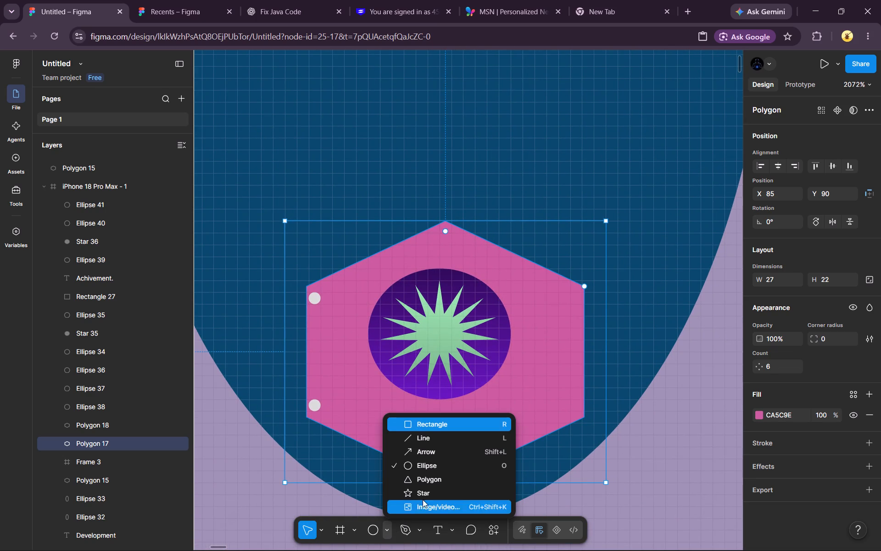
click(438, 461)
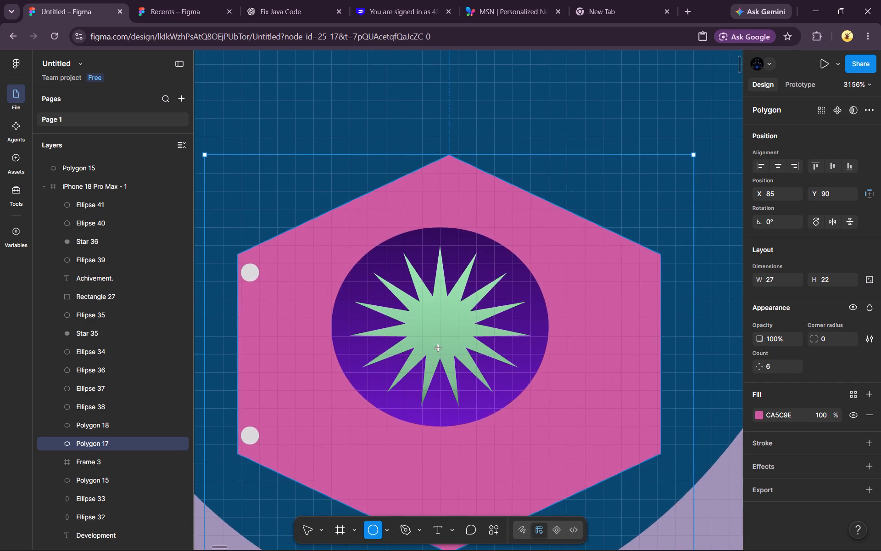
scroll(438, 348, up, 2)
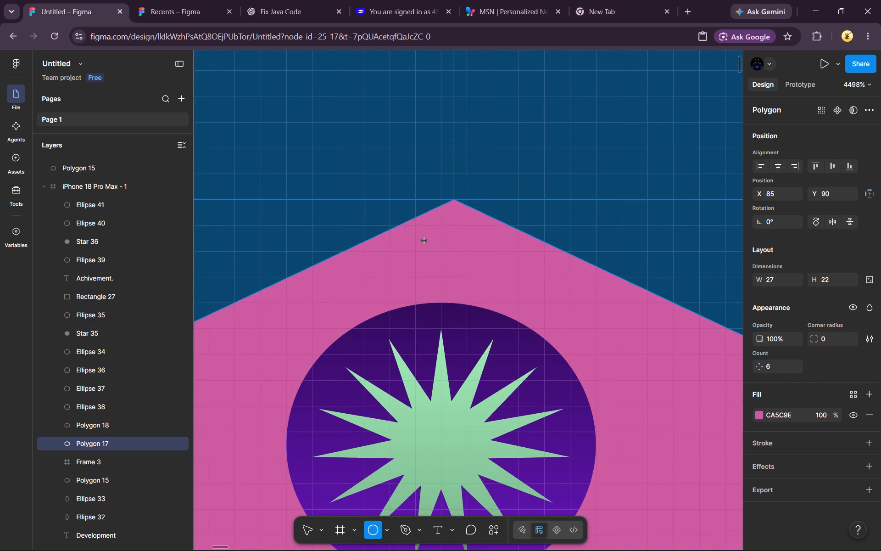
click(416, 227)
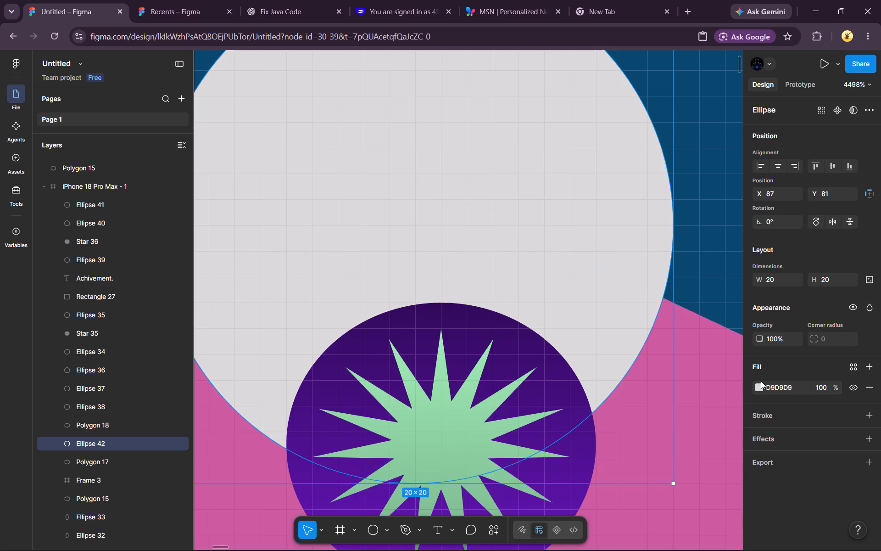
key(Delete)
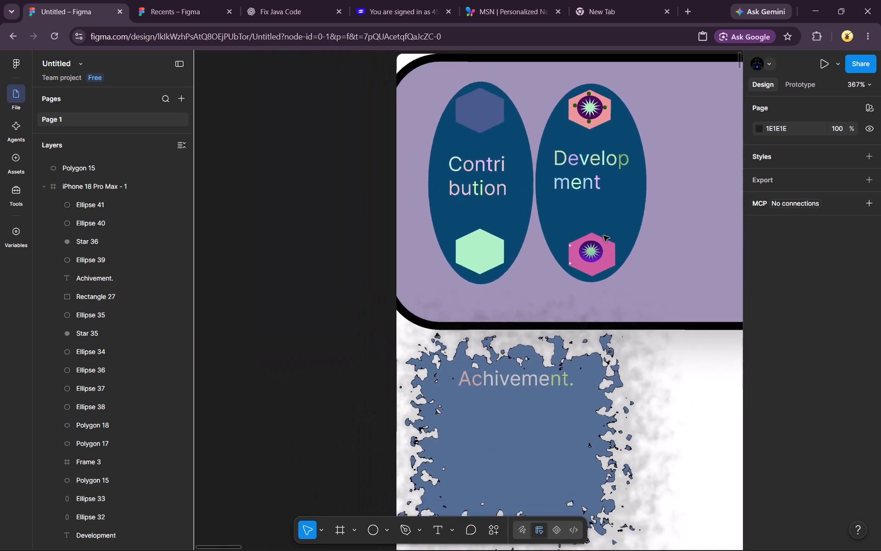
Draw a three-sided polygon about 287 × 365 below the purple header, at X 181, Y 166.
scroll(603, 236, down, 1)
scroll(603, 236, left, 3)
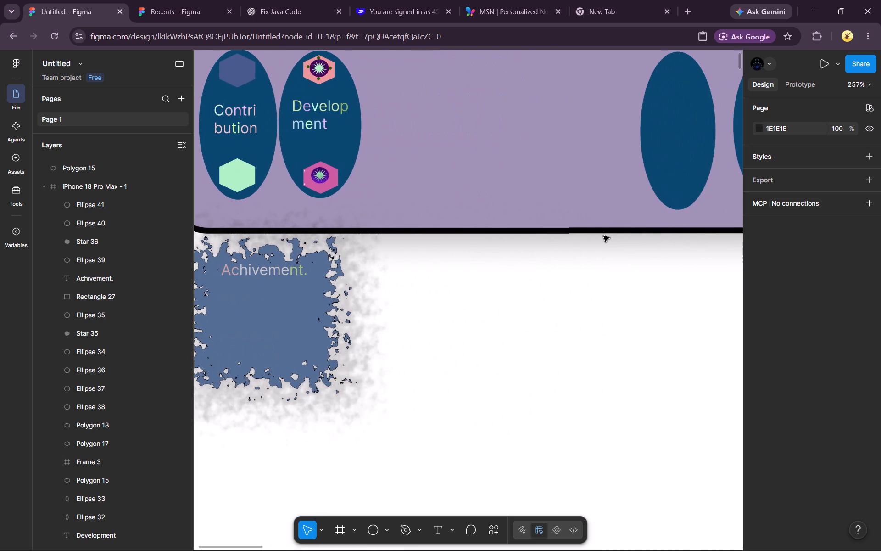
scroll(603, 236, right, 1)
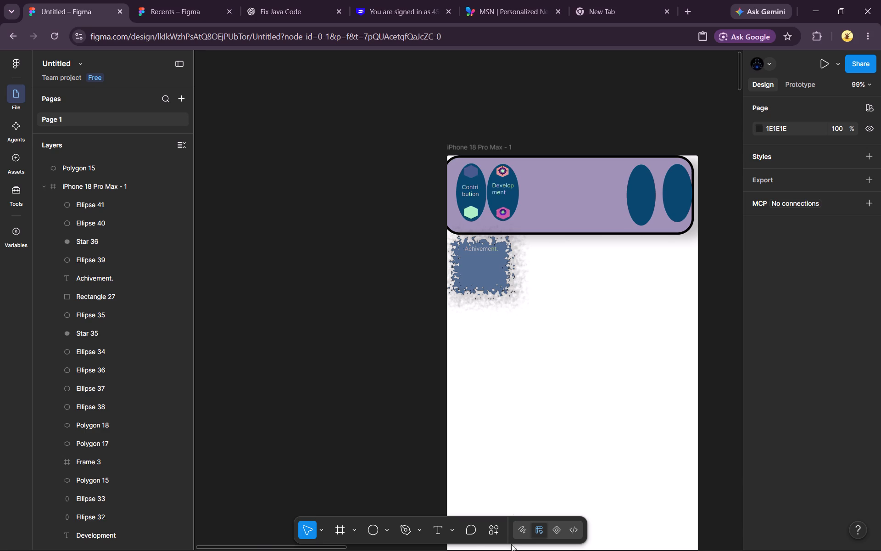
click(387, 528)
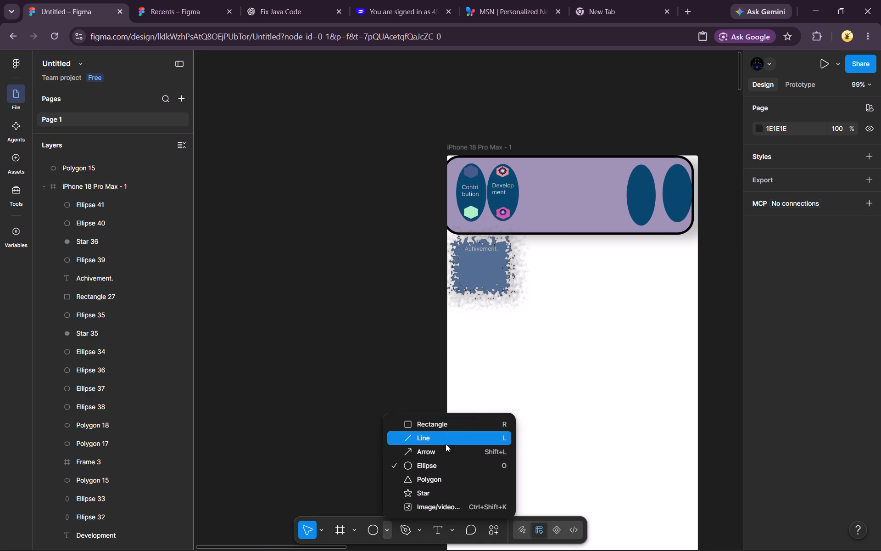
click(444, 476)
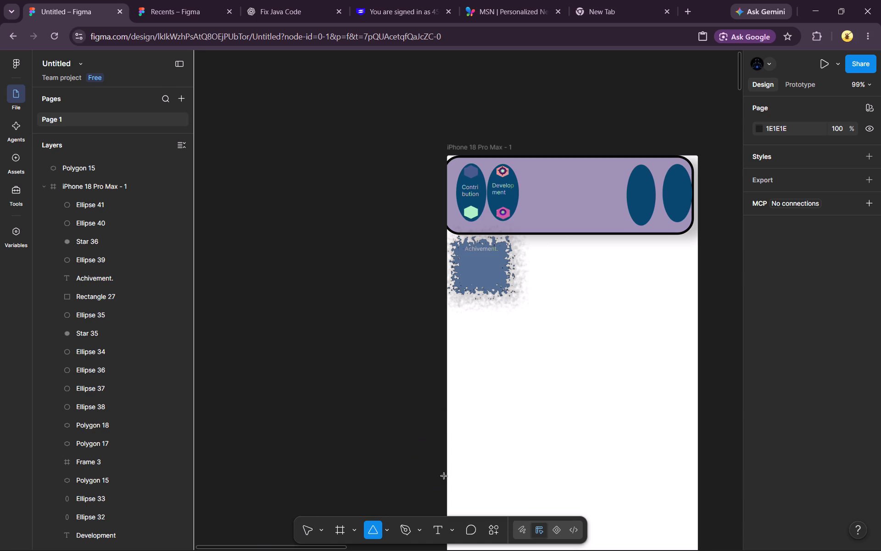
drag(550, 250, 590, 265)
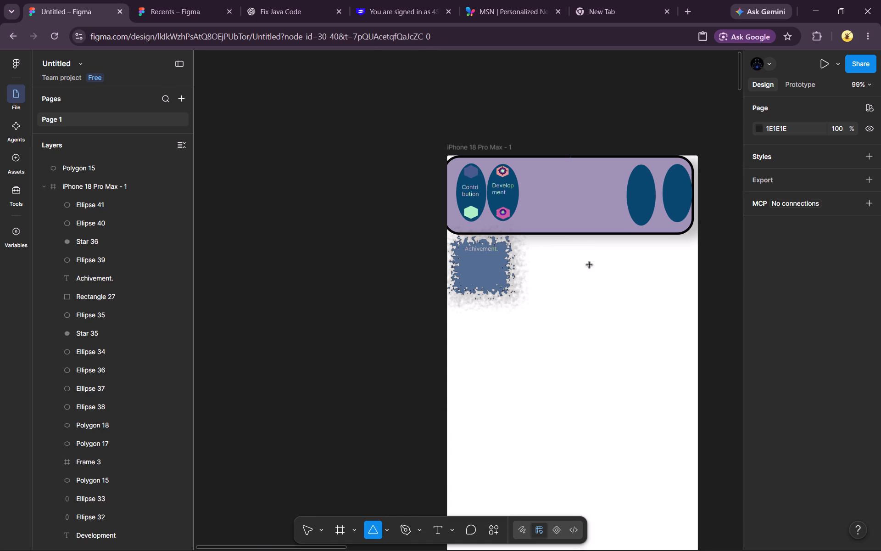
drag(590, 265, 711, 445)
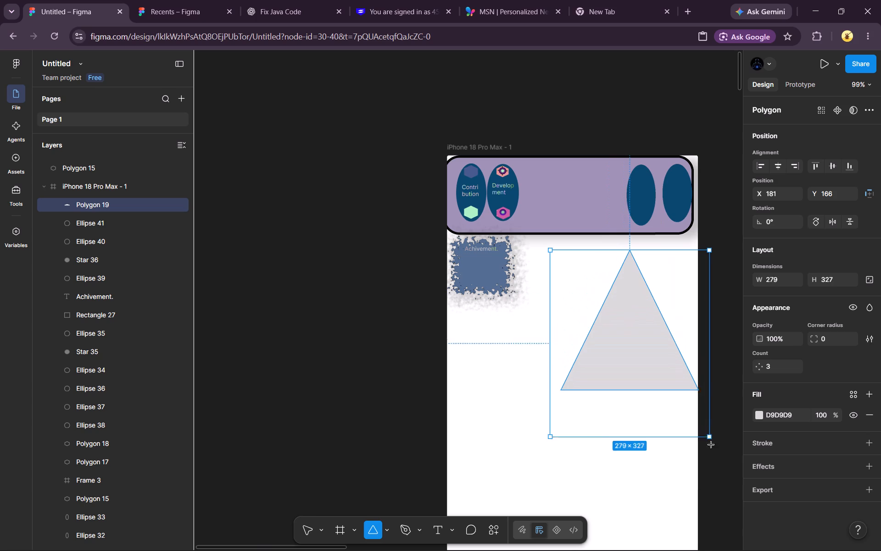
drag(711, 445, 714, 458)
Reposition the triangle beside the "Achivement." card at X 118, Y 150 and resize it to 332 × 354.
drag(648, 369, 614, 363)
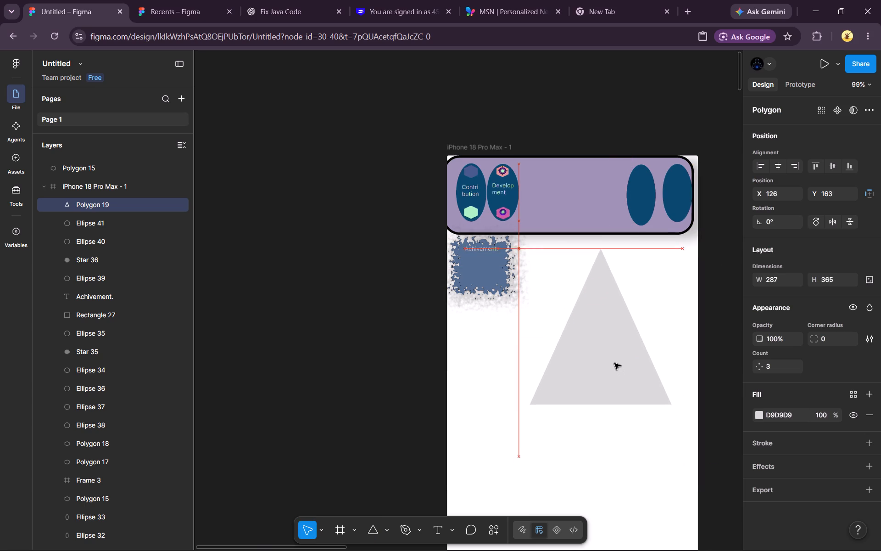
drag(614, 363, 612, 352)
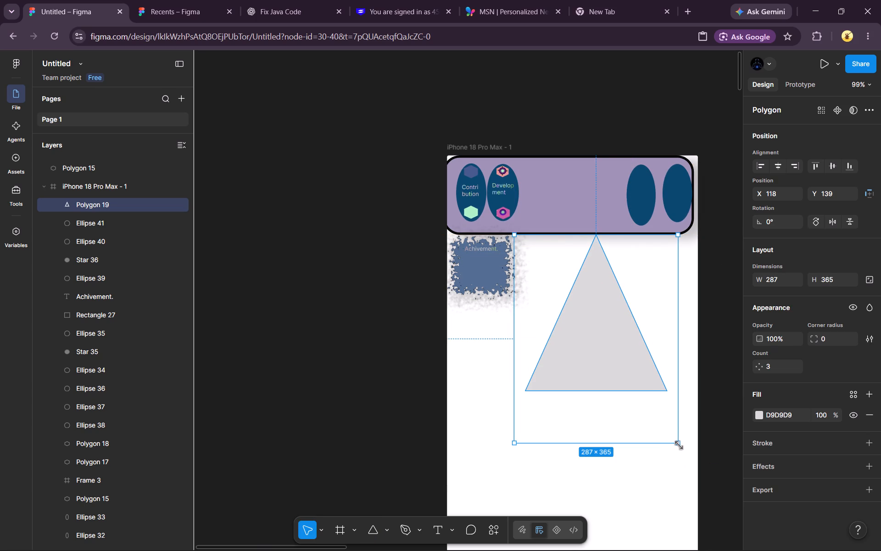
drag(679, 445, 703, 437)
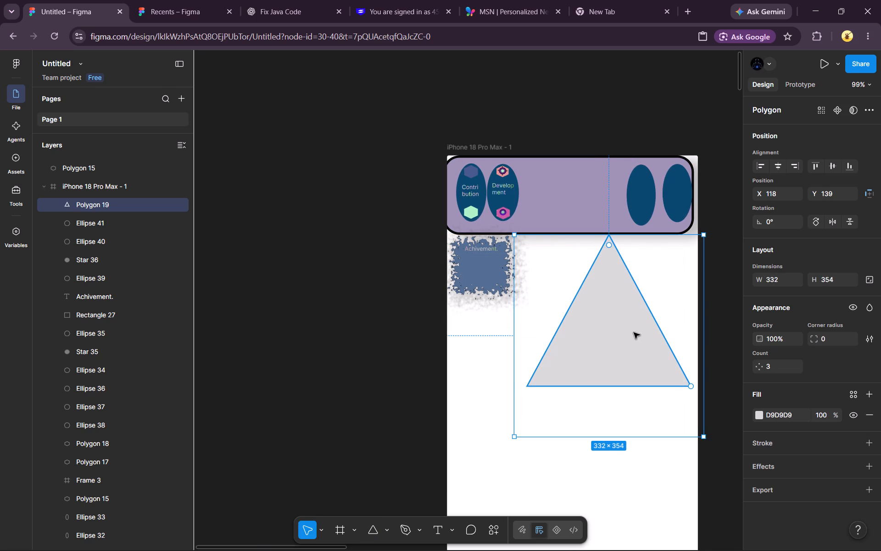
drag(634, 332, 635, 337)
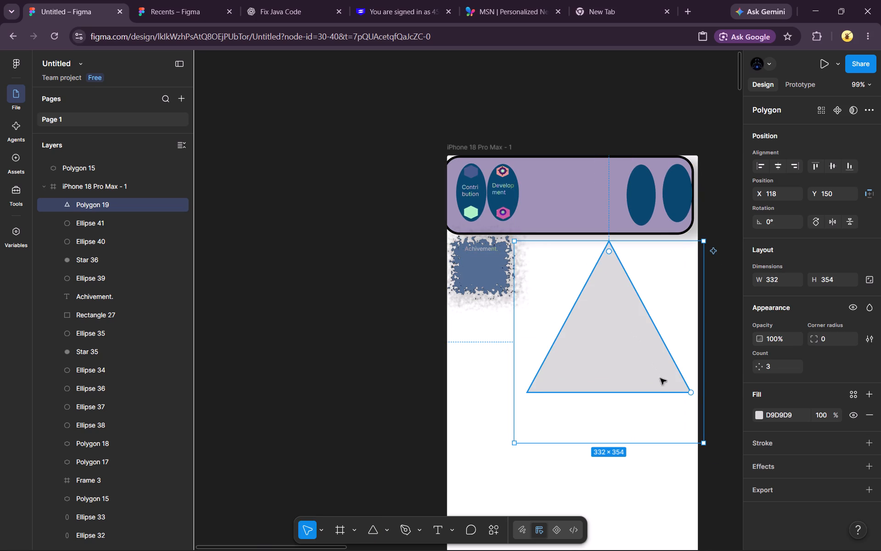
Set the large triangle's side count to 9.
click(790, 372)
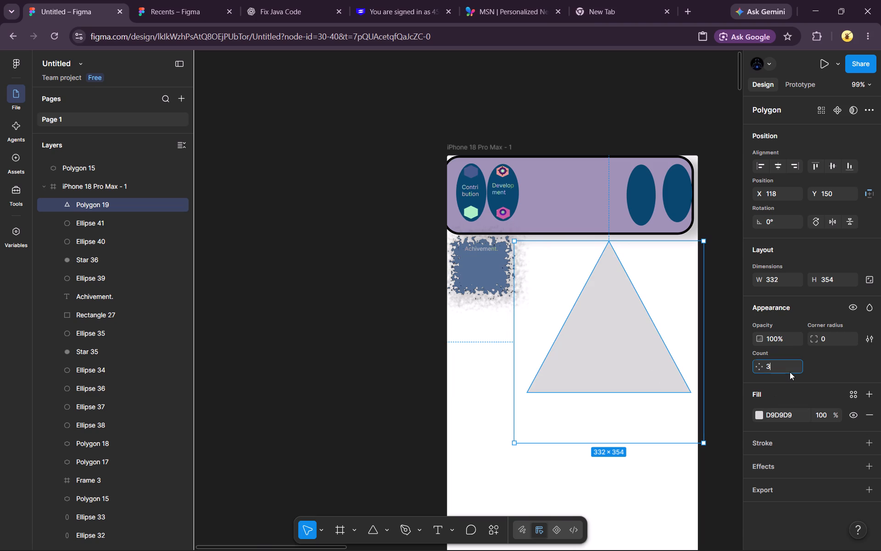
key(BackSpace)
key(BackSpace)
key(9)
key(Return)
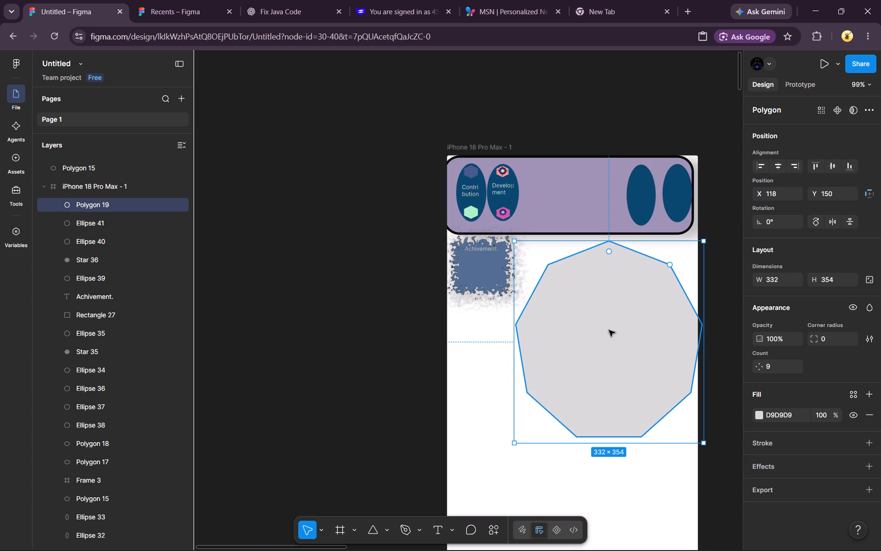
Move the nine-sided polygon to X 108, Y 147 so it fits against the frame's right edge.
drag(587, 326, 582, 347)
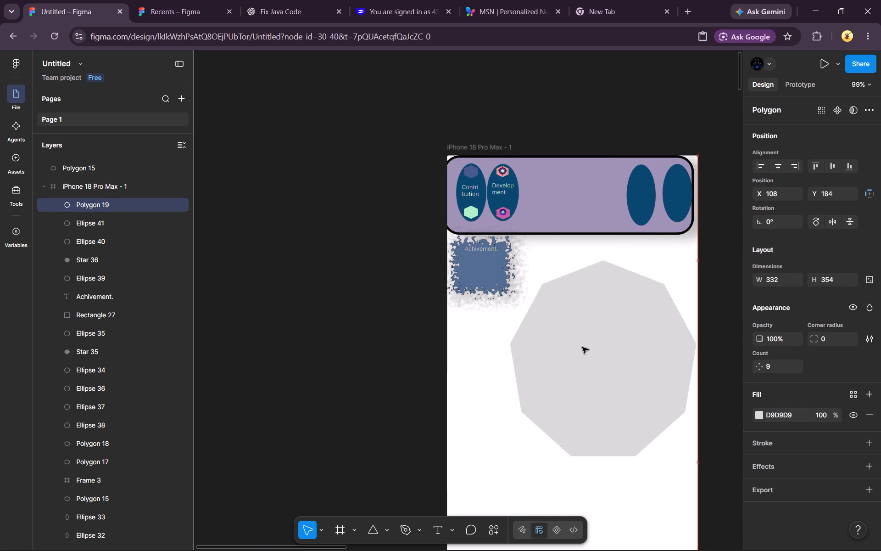
drag(582, 347, 583, 343)
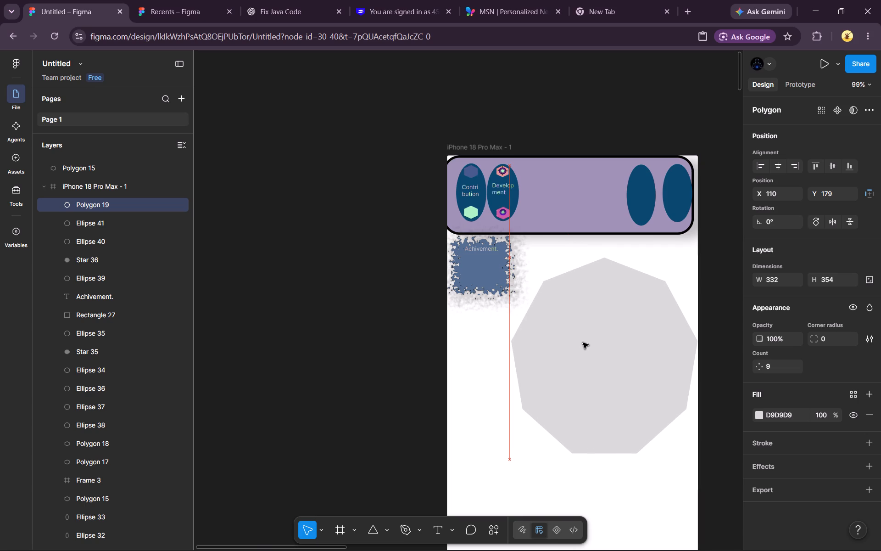
drag(583, 343, 584, 326)
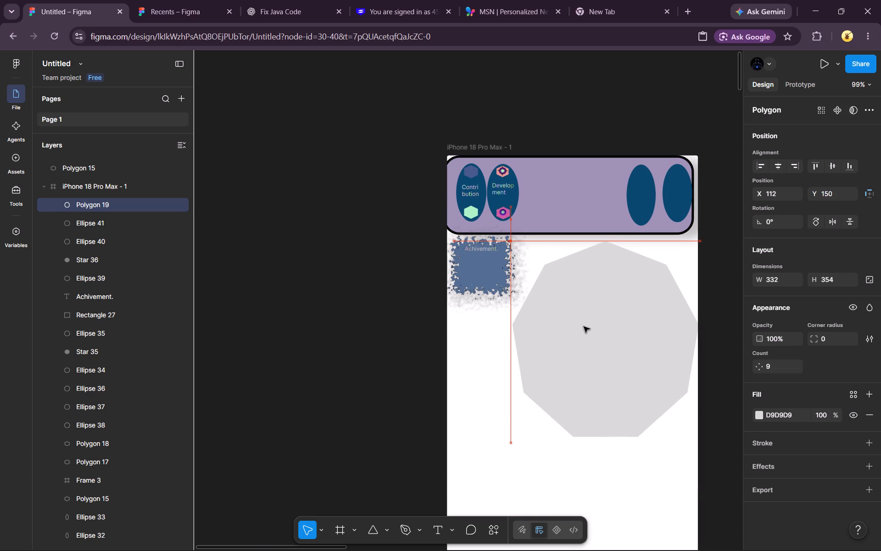
drag(584, 326, 582, 325)
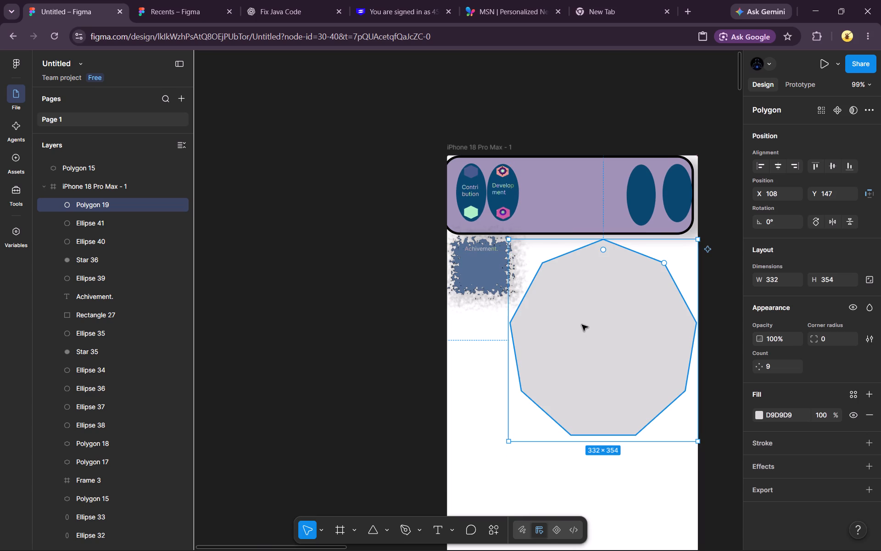
Change the nine-sided polygon's fill to dark grey 545450.
click(761, 415)
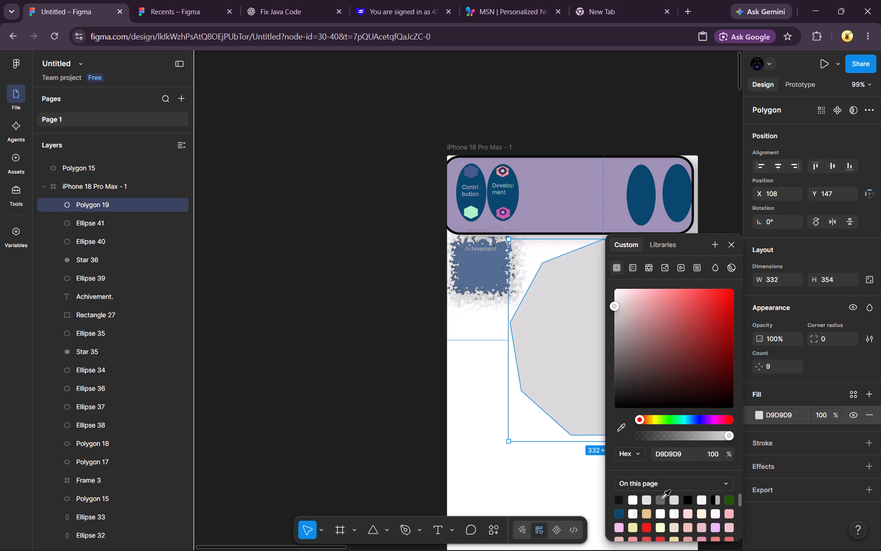
click(662, 499)
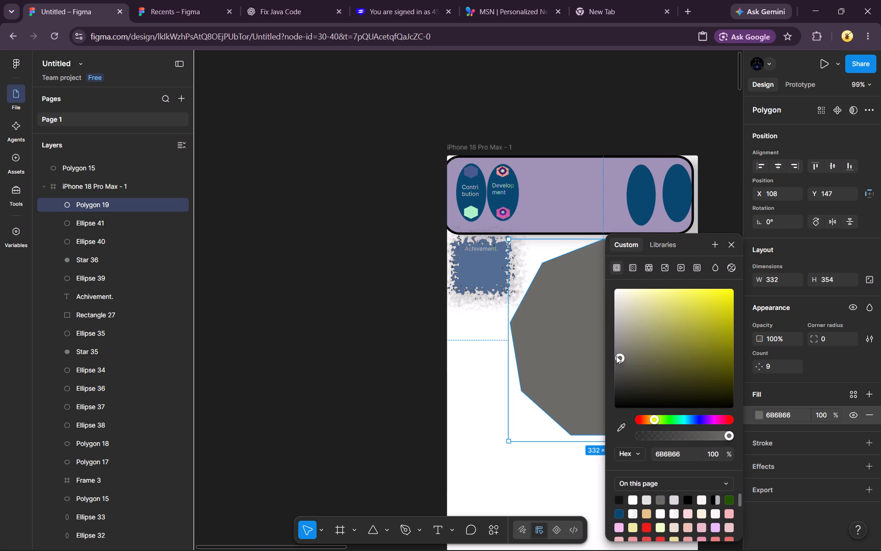
drag(617, 355, 620, 360)
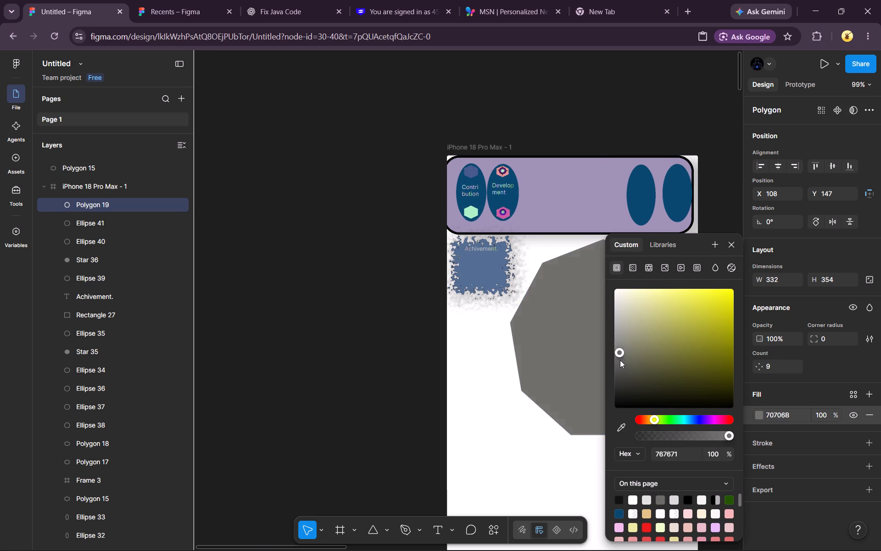
drag(620, 360, 619, 369)
click(486, 405)
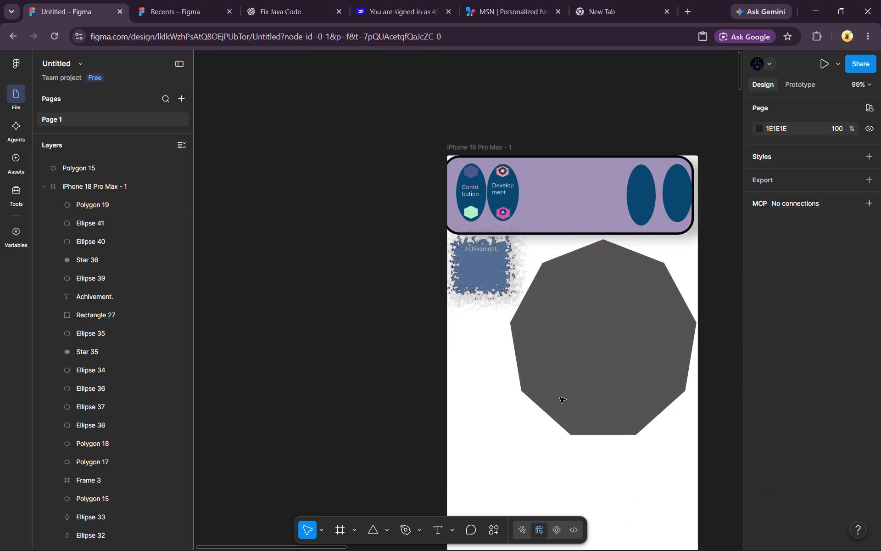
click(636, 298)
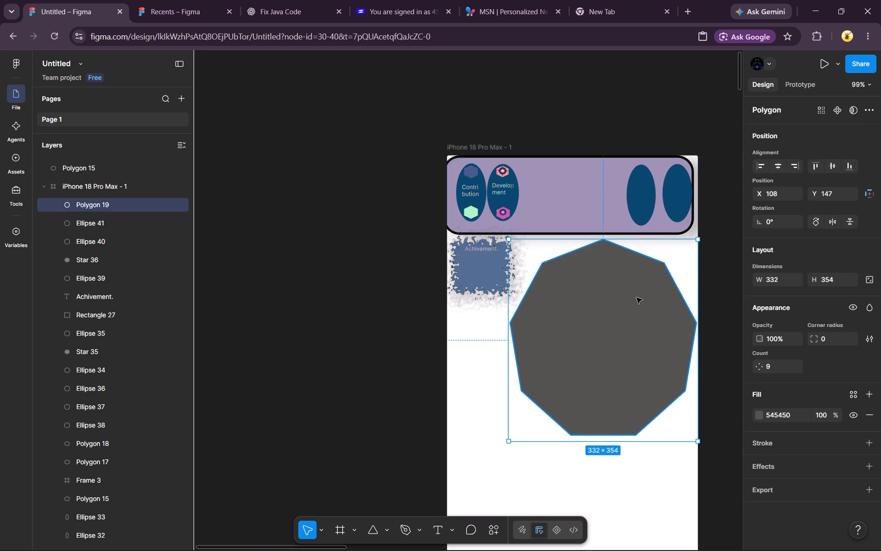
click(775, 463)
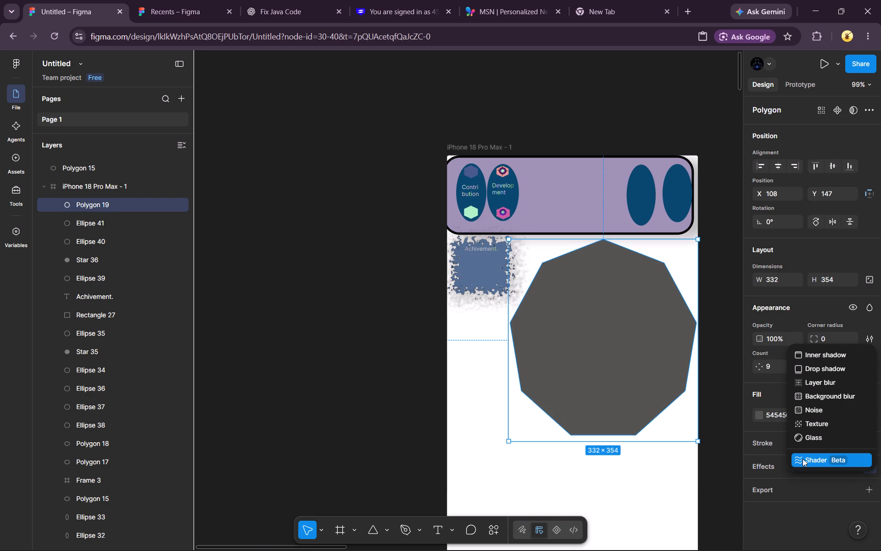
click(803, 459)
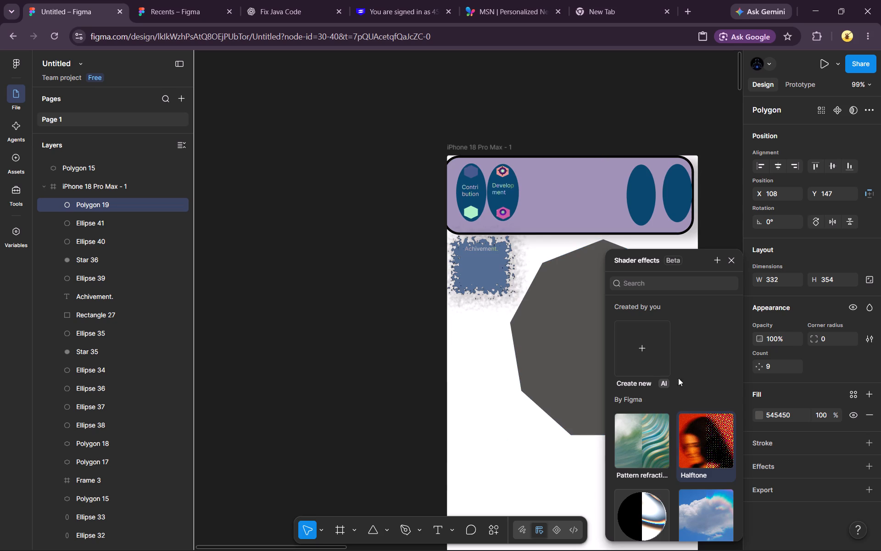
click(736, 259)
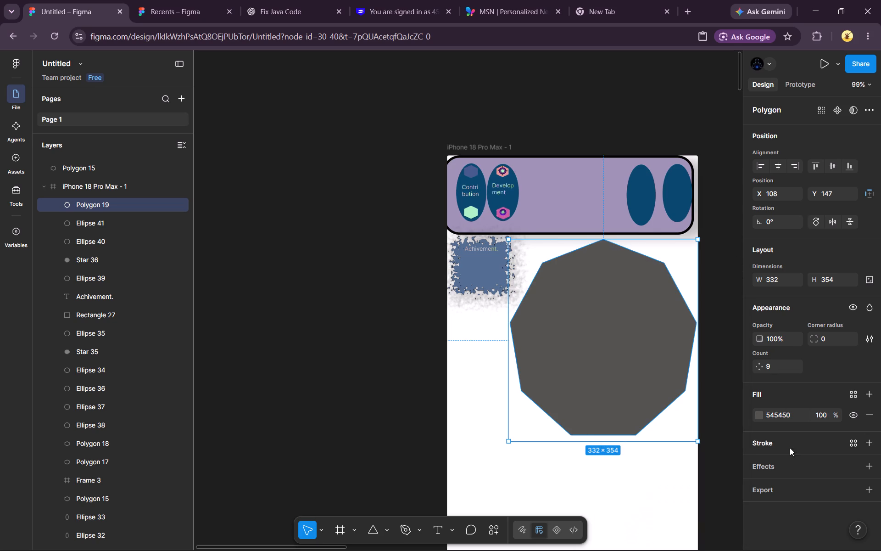
Add a Noise effect to the dark grey nine-sided polygon.
click(786, 465)
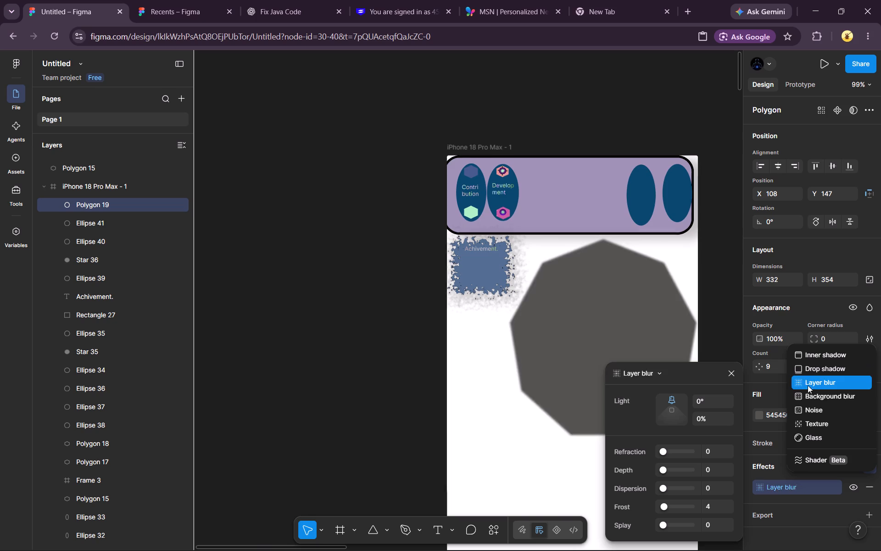
click(807, 414)
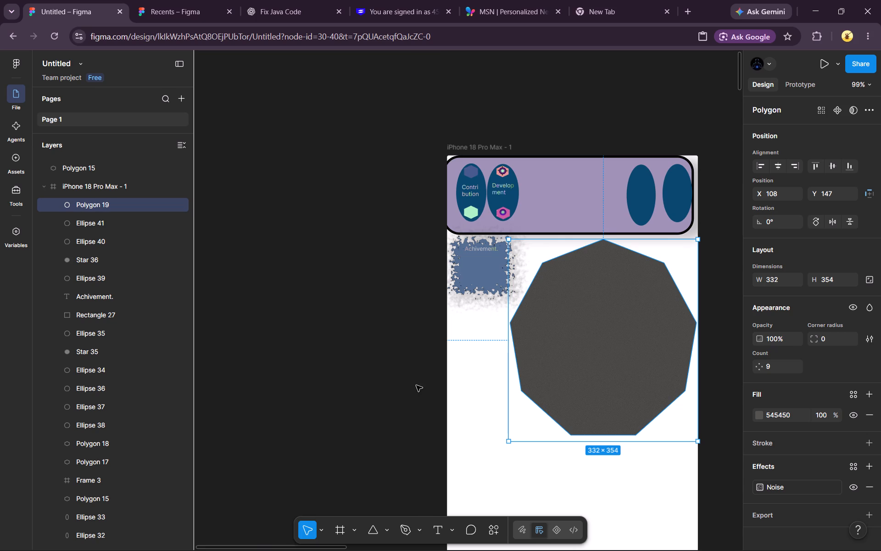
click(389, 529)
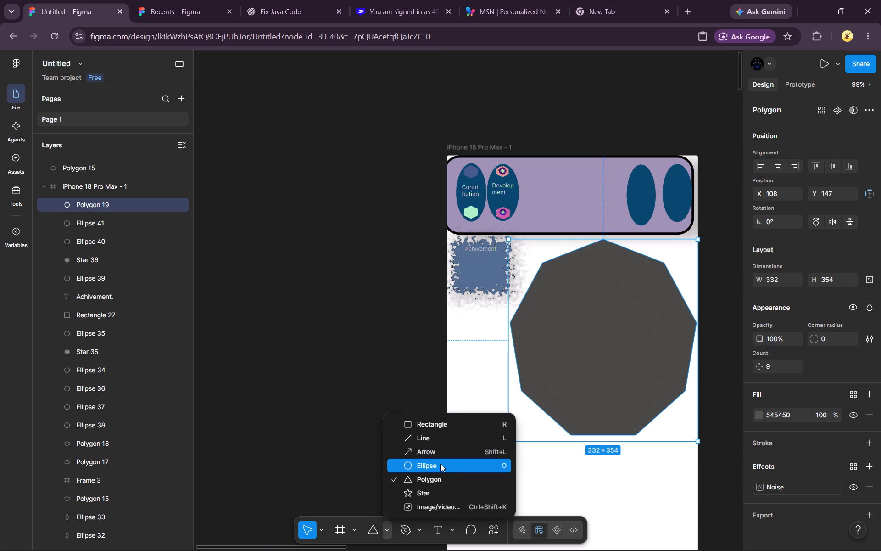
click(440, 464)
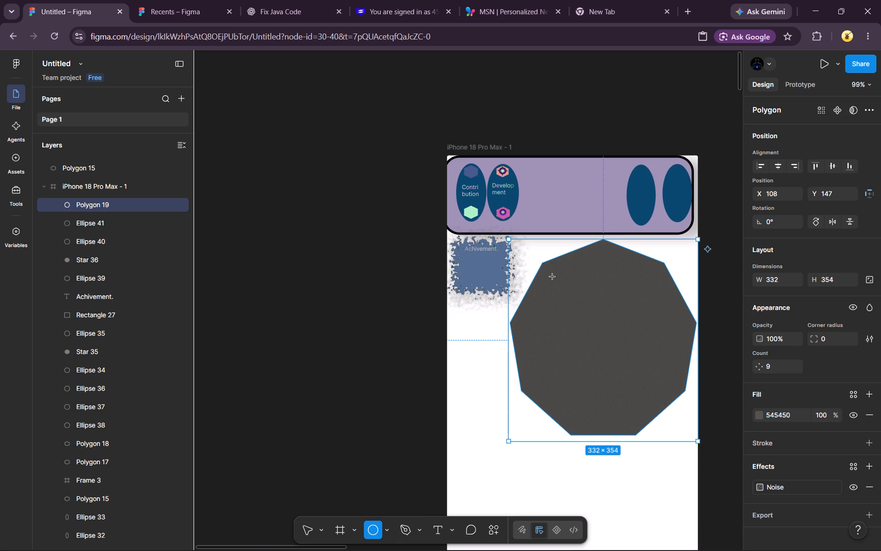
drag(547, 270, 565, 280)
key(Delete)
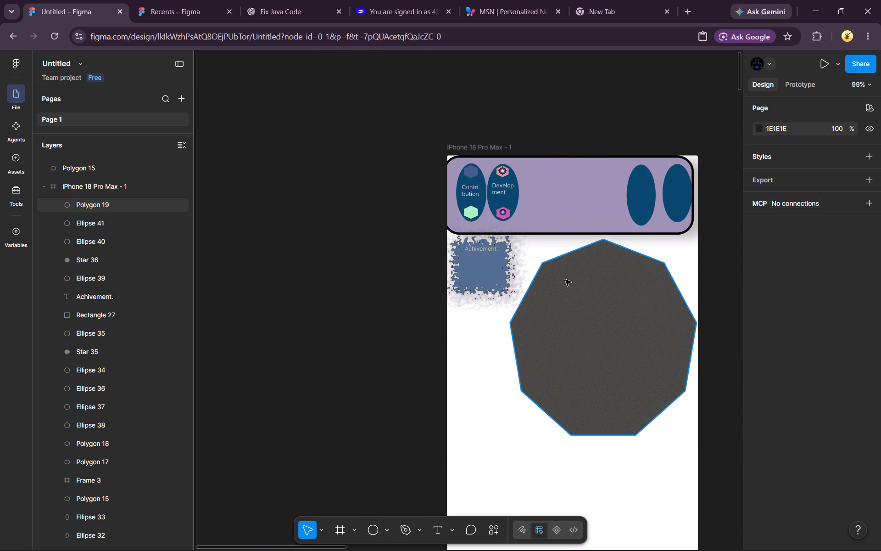